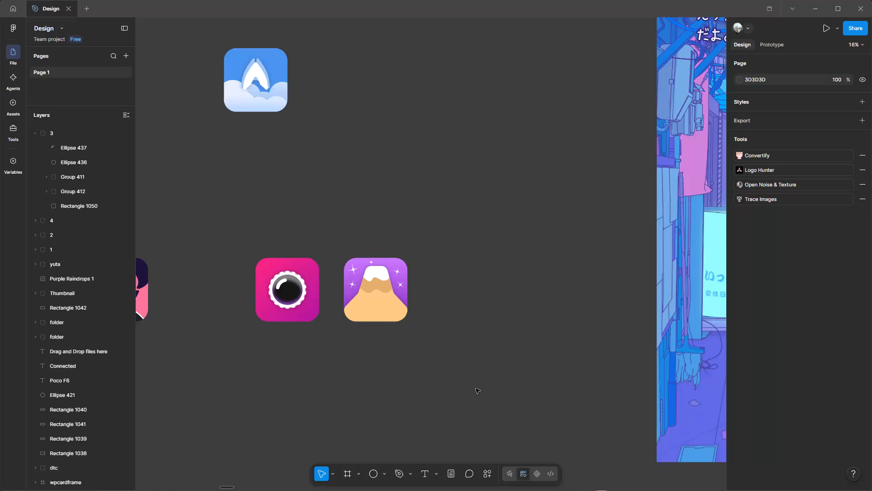
Place a 100 × 100 rectangle on the empty canvas beside the purple mountain icon.
key(space)
drag(532, 361, 504, 358)
ctrl+scroll(466, 344, up, 4)
key(space)
key(space)
key(space)
key(space)
key(space)
drag(406, 298, 452, 402)
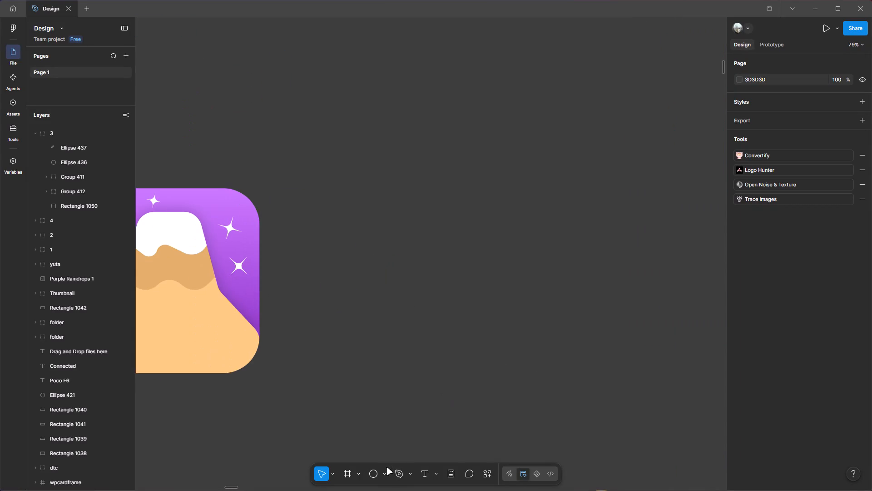
click(381, 468)
click(408, 390)
click(419, 259)
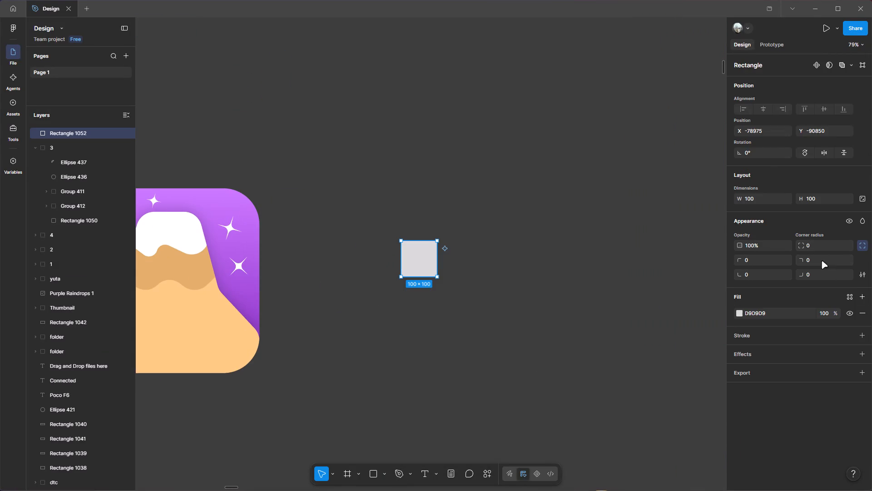
Lock the rectangle's aspect ratio, set its width to 512, and line it up level with the mountain icon.
click(862, 190)
click(860, 193)
click(763, 198)
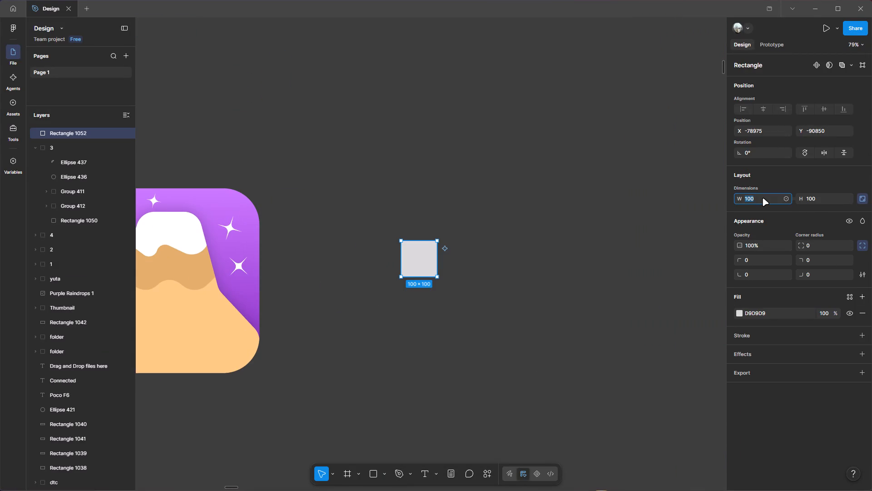
key(BackSpace)
text(512)
key(Return)
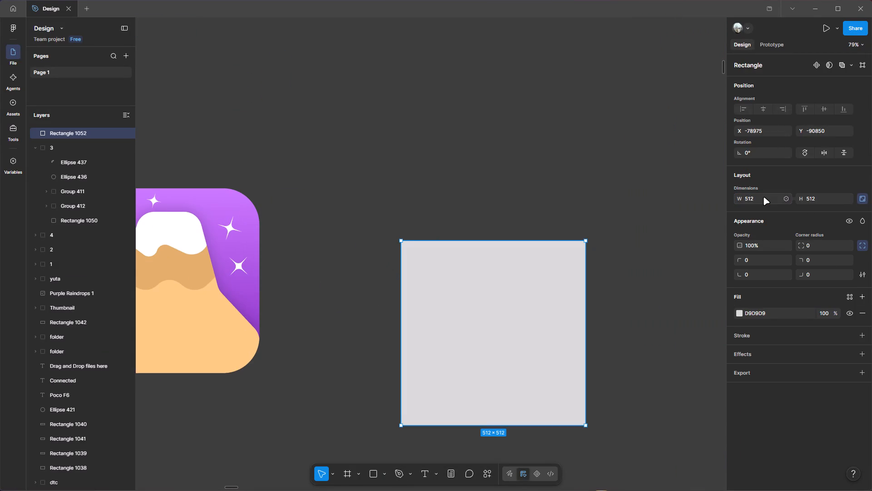
drag(536, 319, 520, 266)
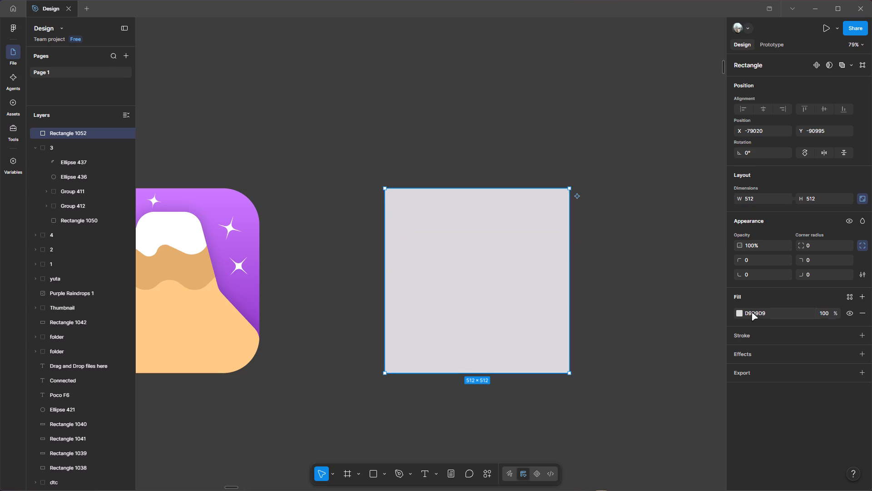
Set the 512 square's corner radius to 100.
key(space)
key(space)
key(space)
key(space)
key(space)
key(space)
drag(675, 245, 622, 262)
click(828, 243)
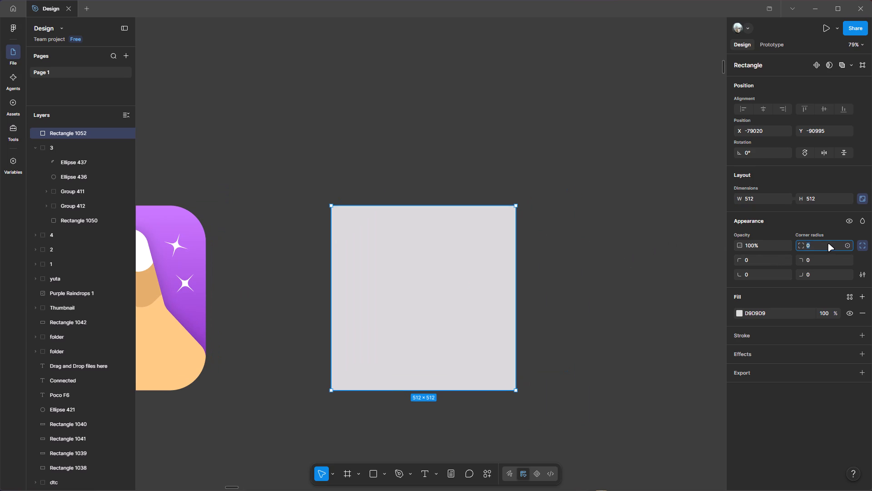
key(BackSpace)
text(100)
key(Return)
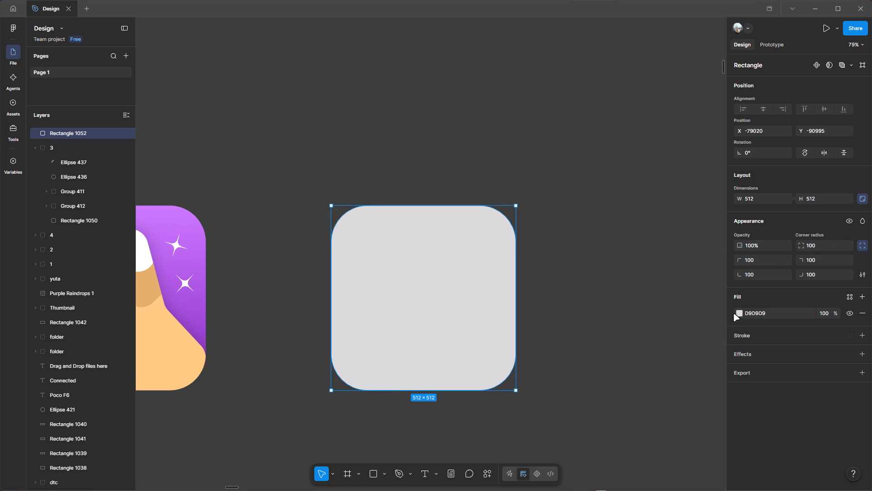
Fill the rounded square with blue 4895EF sampled from the colour palette image.
click(738, 310)
click(740, 315)
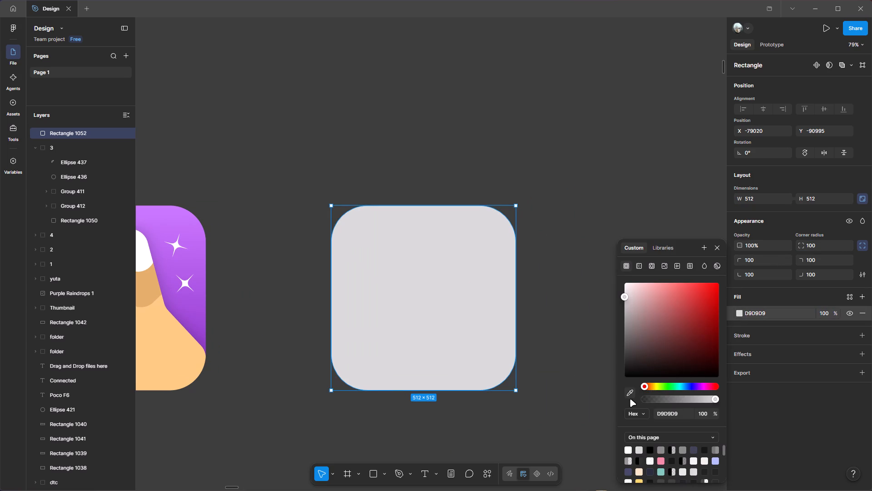
click(629, 395)
ctrl+scroll(487, 356, down, 11)
ctrl+scroll(433, 321, up, 3)
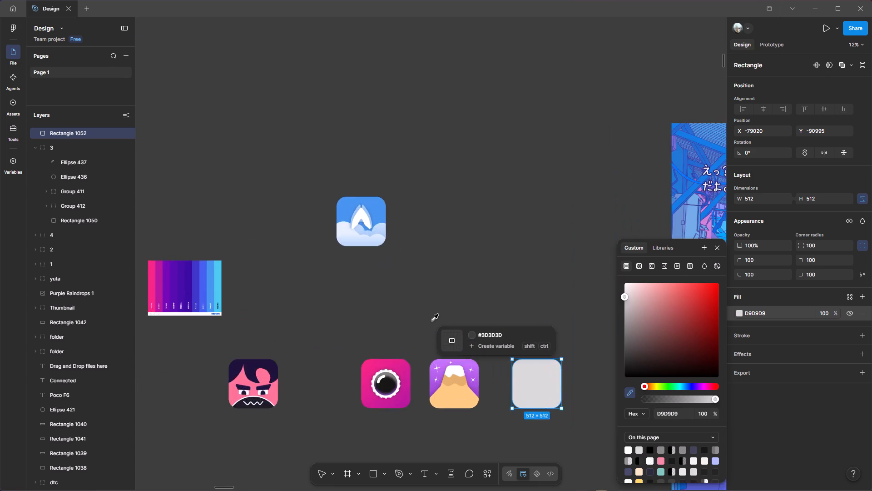
ctrl+scroll(248, 322, up, 4)
key(space)
key(space)
key(space)
drag(243, 281, 320, 307)
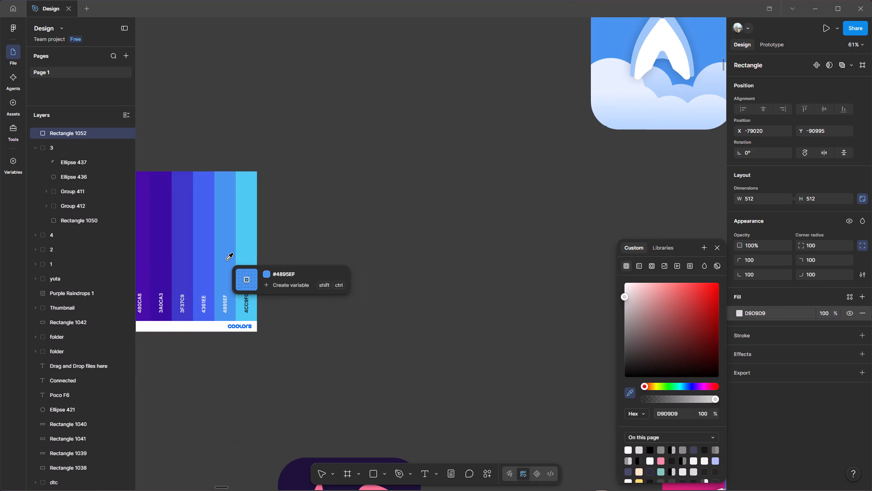
click(227, 260)
Change the rounded square's fill to a linear gradient running diagonally from its upper-left to its lower-right corner.
key(space)
key(space)
key(space)
key(space)
key(space)
key(space)
key(space)
key(space)
key(space)
key(space)
key(space)
key(space)
key(space)
key(space)
key(space)
key(space)
key(space)
key(space)
key(space)
key(space)
drag(476, 247, 141, 221)
drag(444, 272, 209, 110)
drag(508, 168, 497, 159)
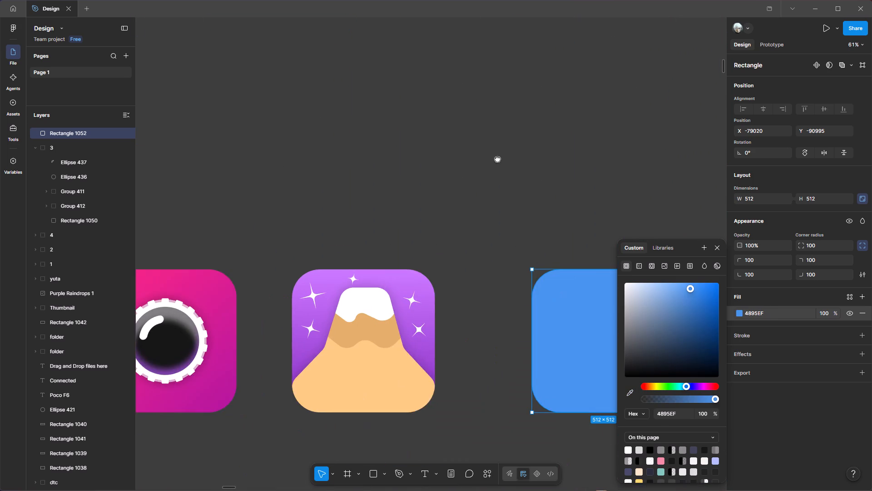
drag(497, 159, 269, 149)
click(636, 265)
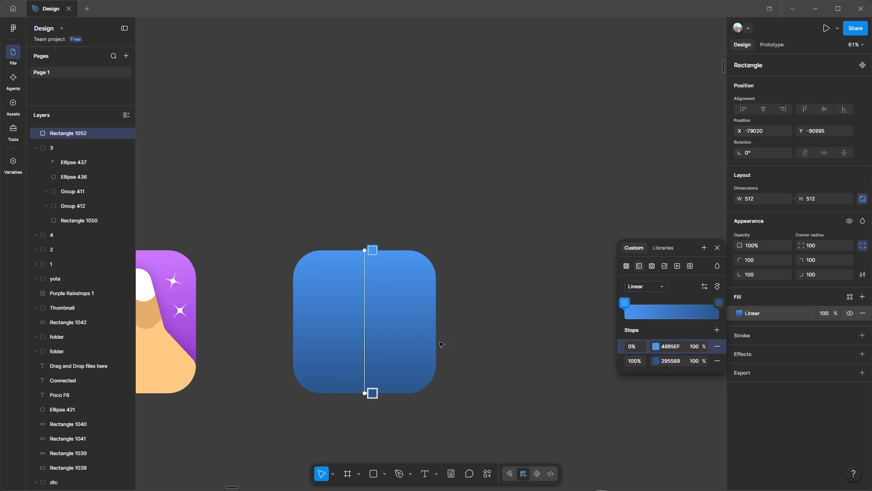
drag(363, 249, 321, 273)
drag(366, 391, 407, 369)
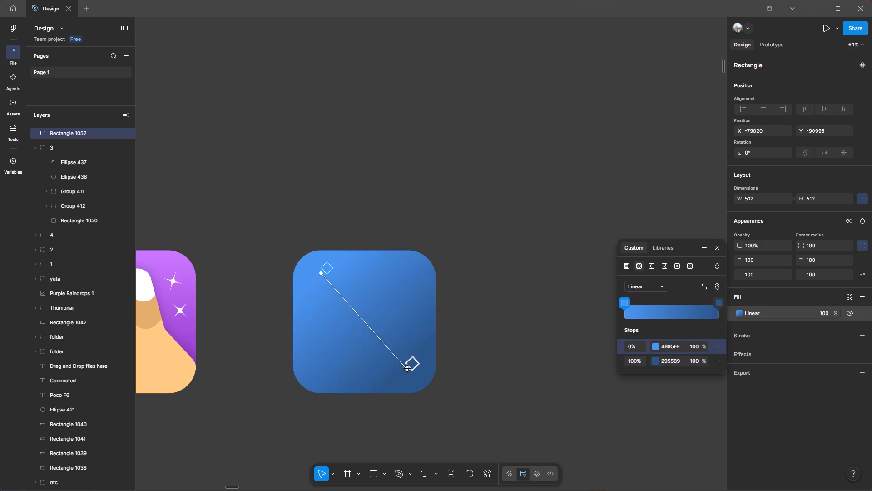
drag(407, 369, 408, 370)
Set the gradient's 100% stop to violet-blue 5362FF.
click(656, 361)
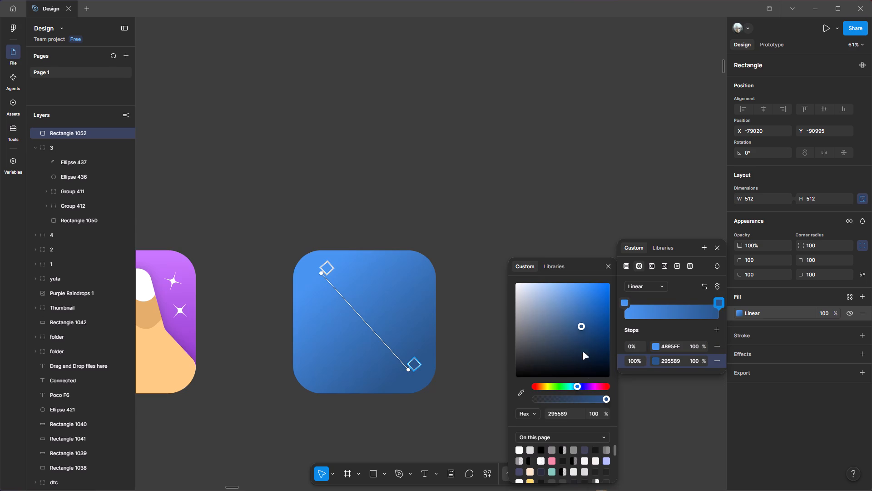
click(582, 388)
drag(585, 321, 580, 285)
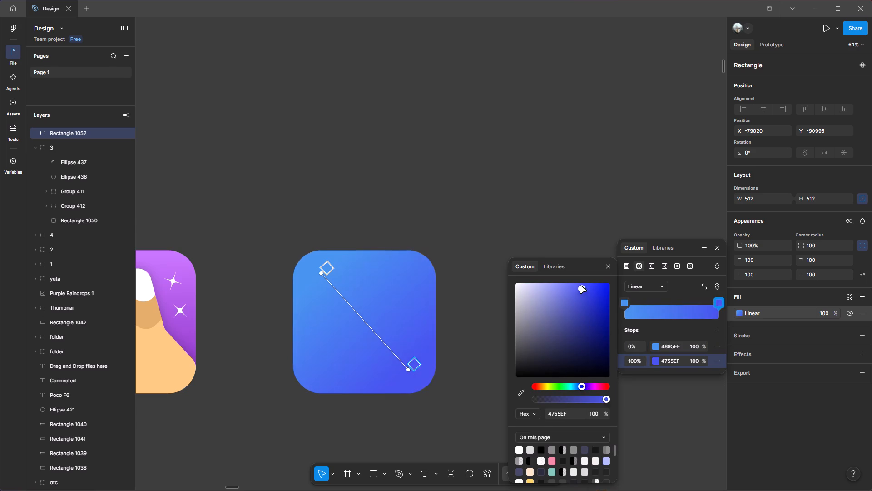
drag(580, 285, 579, 274)
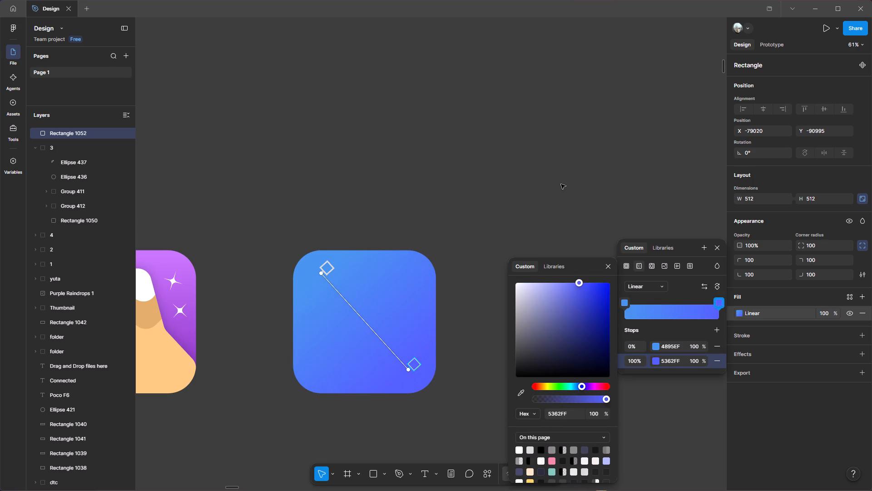
click(561, 184)
click(558, 219)
Draw a rectangle about 262 × 183 and centre it on the blue rounded square.
ctrl+scroll(558, 219, down, 5)
ctrl+scroll(519, 252, up, 5)
key(space)
key(space)
key(space)
key(space)
key(space)
key(space)
key(space)
key(space)
key(space)
key(space)
drag(545, 208, 513, 261)
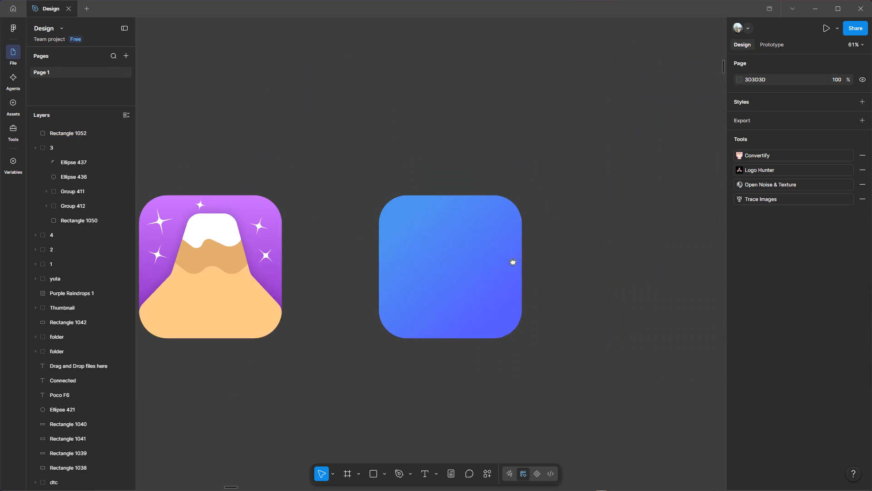
drag(513, 261, 499, 282)
ctrl+scroll(499, 282, up, 1)
key(space)
key(space)
key(space)
key(space)
key(space)
key(space)
drag(513, 257, 522, 259)
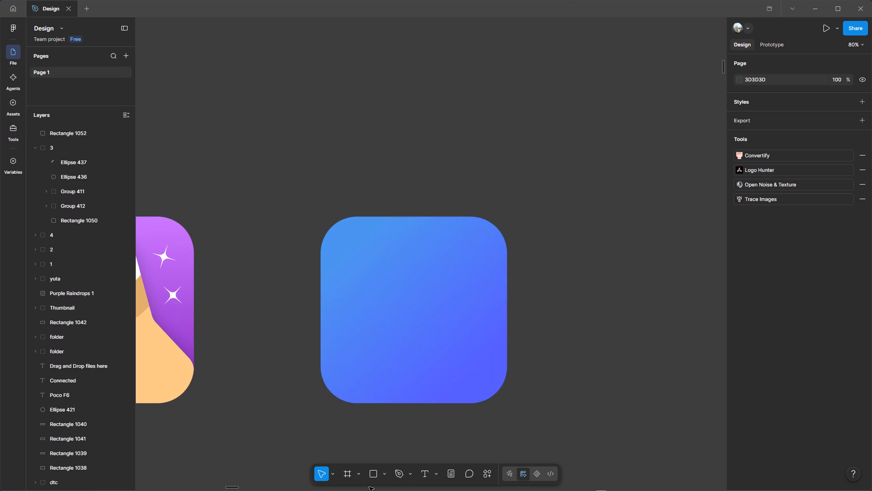
click(386, 475)
click(408, 392)
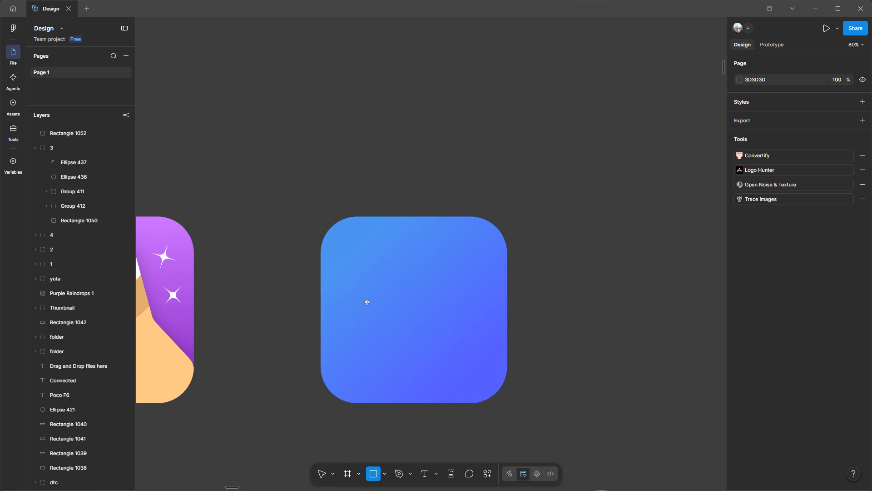
scroll(367, 302, up, 1)
ctrl+scroll(367, 302, down, 2)
key(space)
key(space)
drag(456, 363, 481, 321)
ctrl+scroll(390, 312, up, 2)
key(space)
key(space)
key(space)
key(space)
drag(456, 296, 446, 311)
ctrl+scroll(437, 314, up, 1)
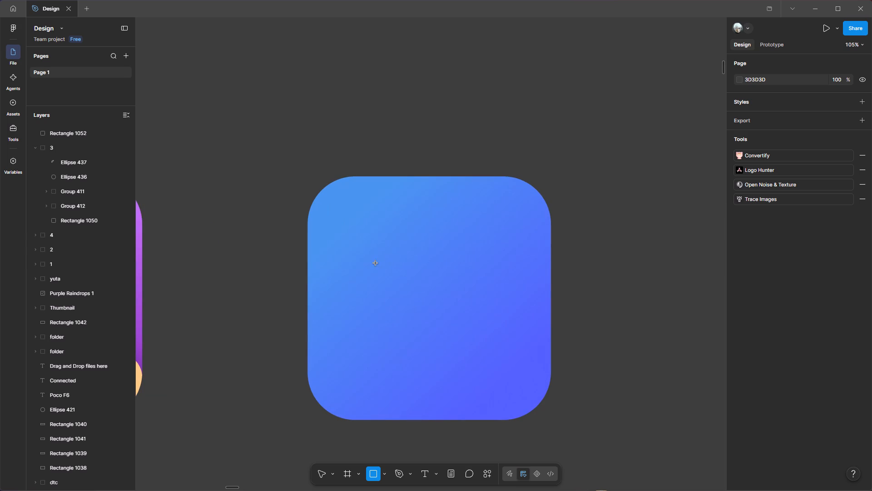
shift+drag(370, 261, 457, 297)
drag(457, 297, 495, 297)
click(461, 304)
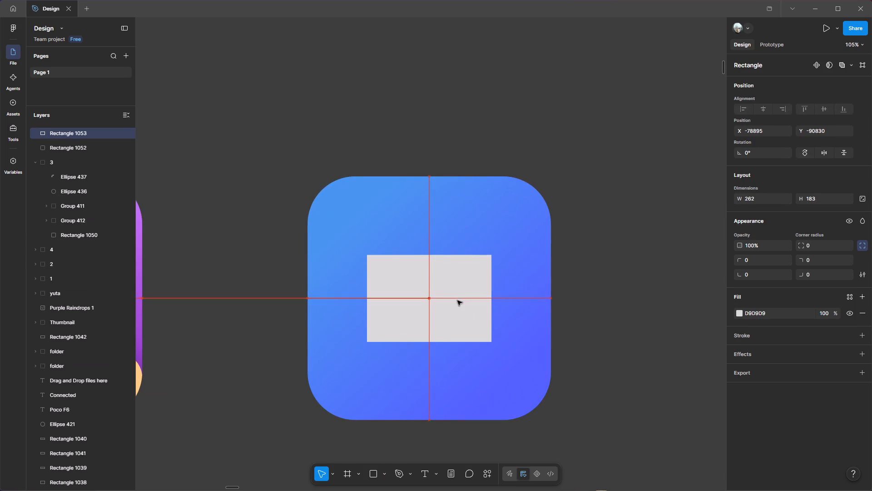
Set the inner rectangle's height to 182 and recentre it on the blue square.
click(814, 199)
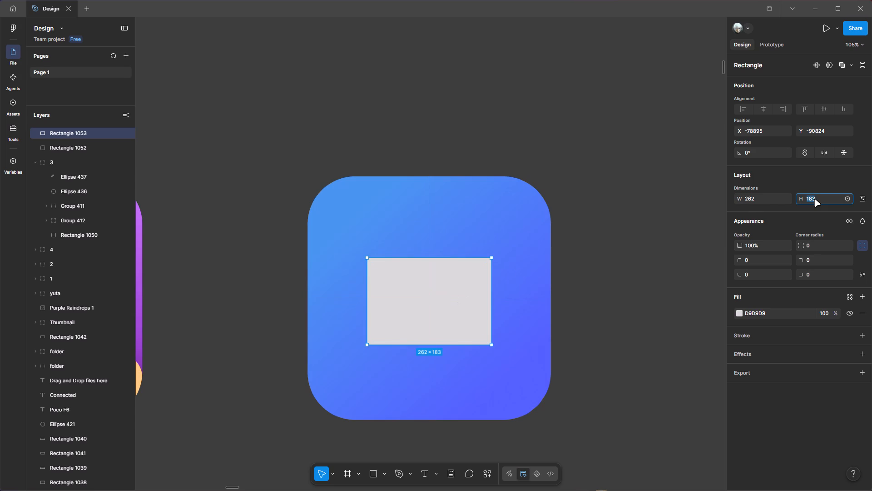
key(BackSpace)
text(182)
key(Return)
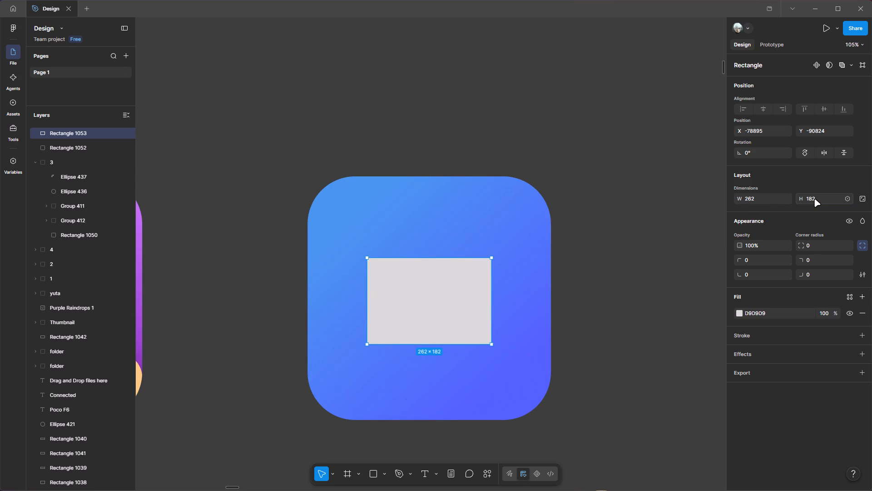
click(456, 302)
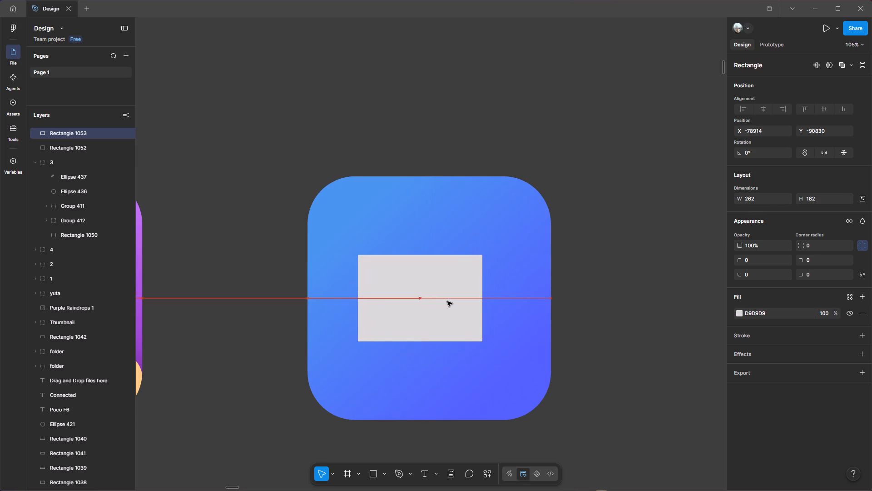
Set the inner rectangle's corner radius to 35.
click(816, 246)
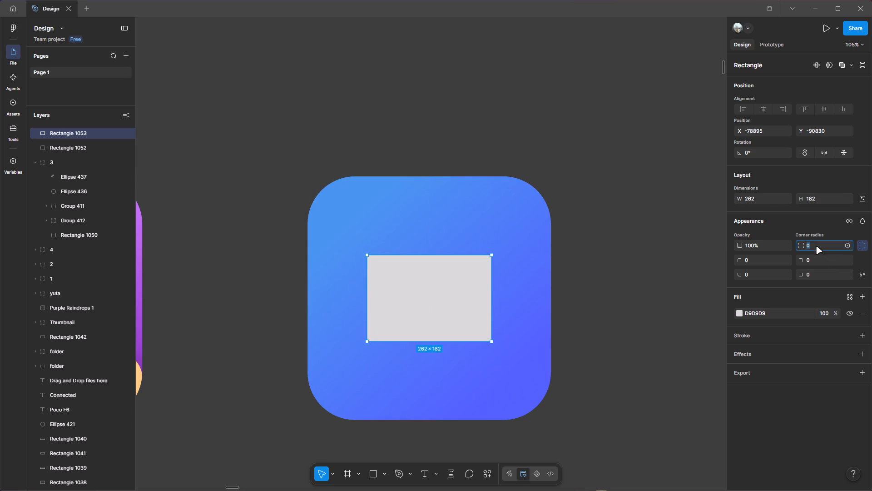
key(BackSpace)
text(35)
key(Return)
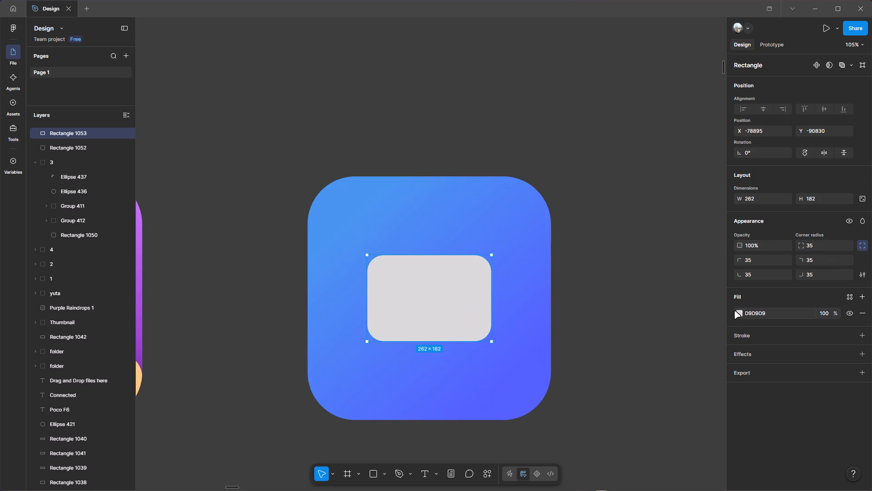
Change the inner rectangle's fill to white FFFFFF.
click(734, 311)
click(740, 315)
drag(692, 314, 527, 189)
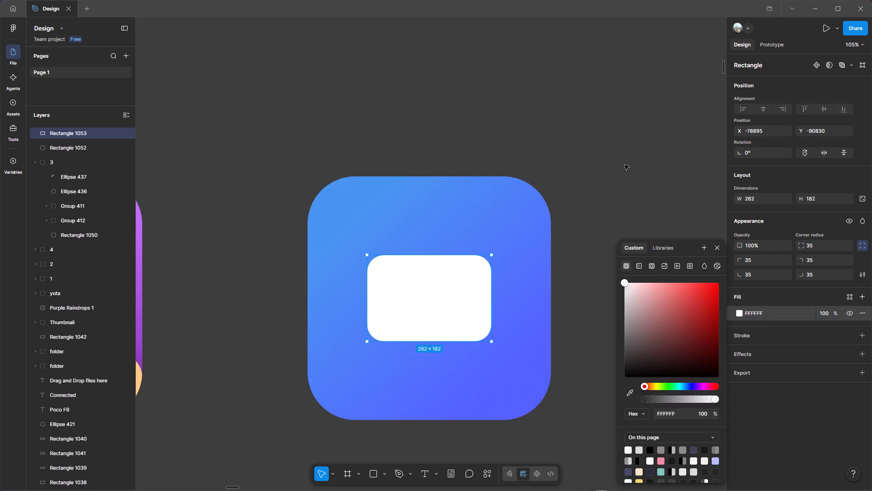
click(624, 165)
Enlarge the white rectangle to about 319 × 229 and centre it on the blue square.
click(441, 297)
ctrl+scroll(441, 297, down, 2)
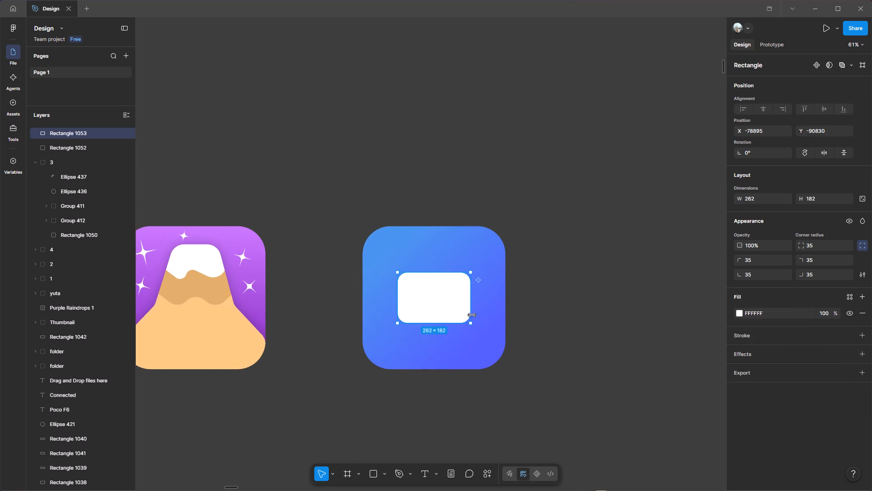
ctrl+scroll(444, 296, up, 2)
drag(453, 341, 452, 351)
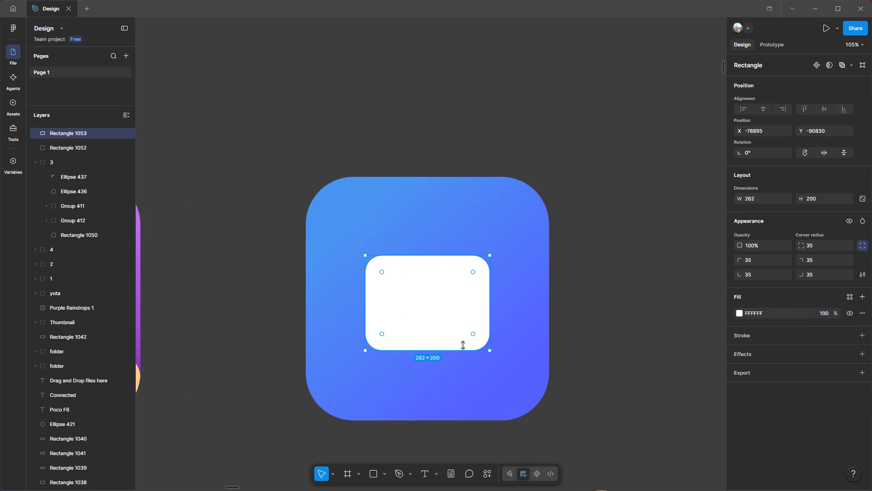
drag(489, 317, 497, 315)
click(469, 313)
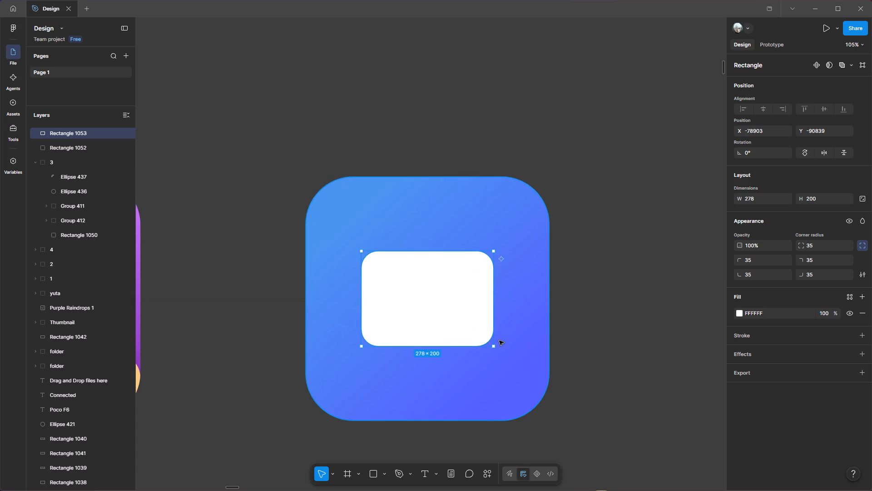
shift+drag(494, 348, 513, 359)
drag(486, 323, 476, 321)
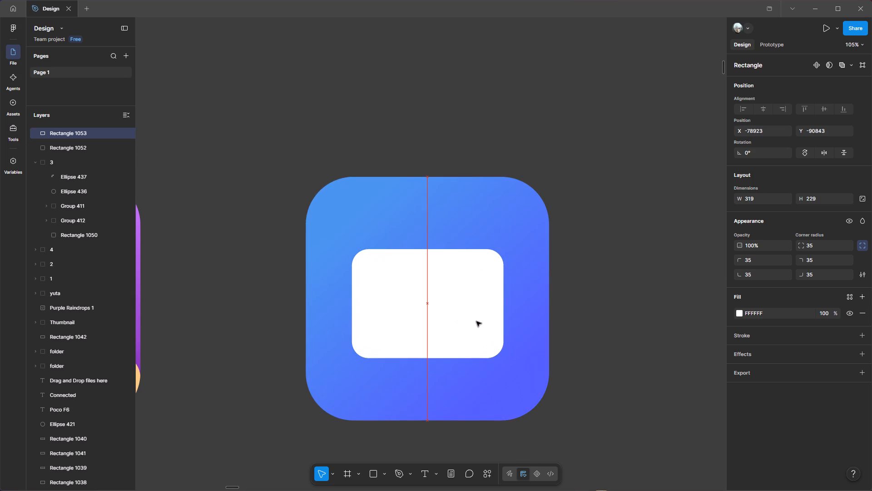
drag(476, 321, 475, 316)
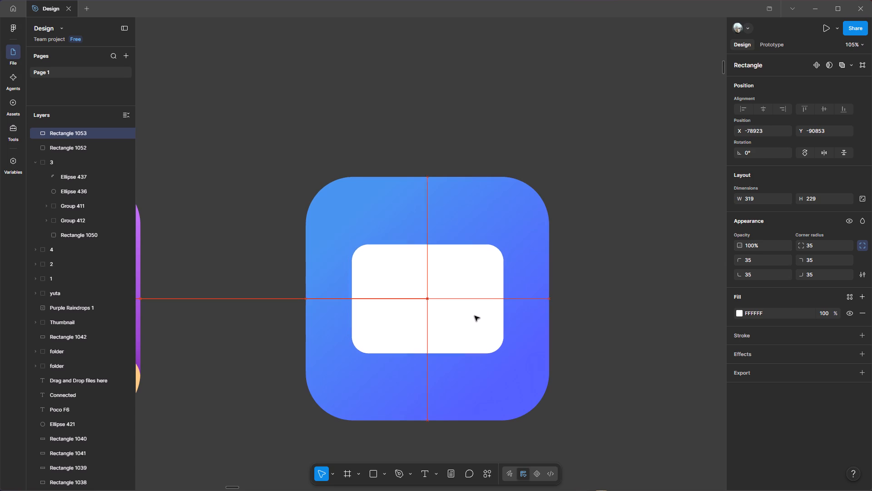
drag(475, 316, 478, 316)
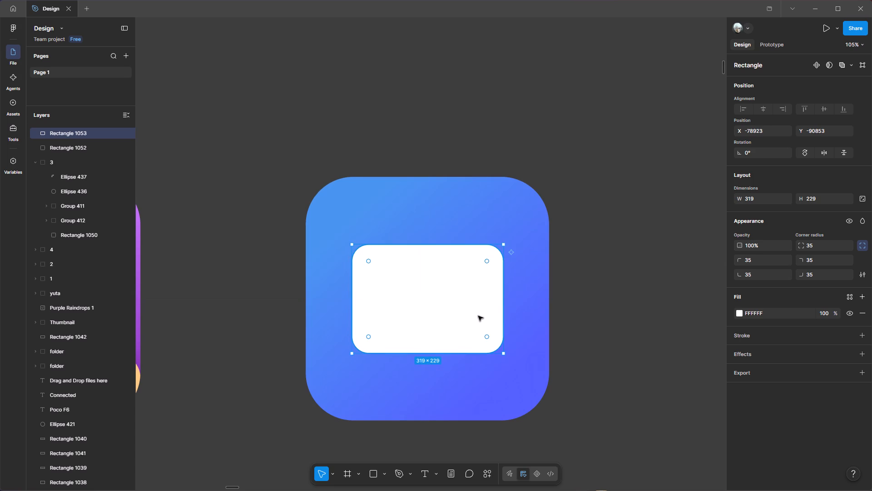
Duplicate the white rectangle, shrink the copy to about 274 × 197 and centre it horizontally, projecting slightly above the original.
key(ctrl+d)
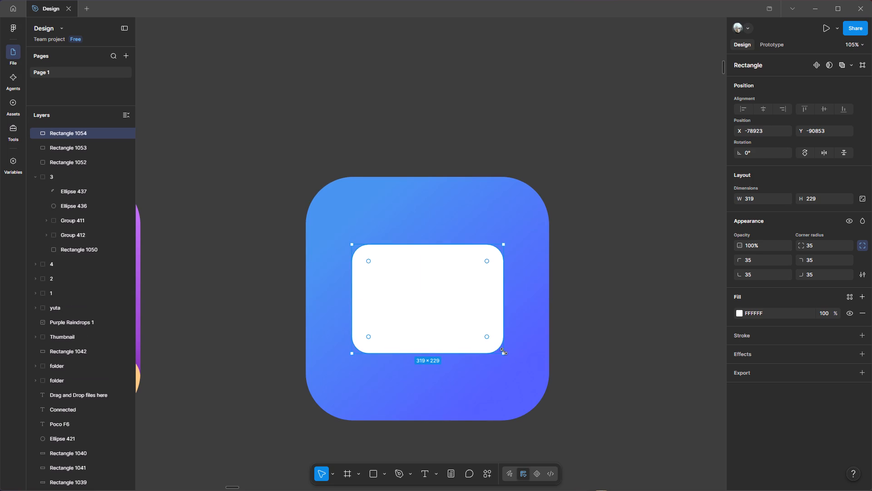
shift+drag(504, 351, 482, 333)
drag(448, 302, 458, 300)
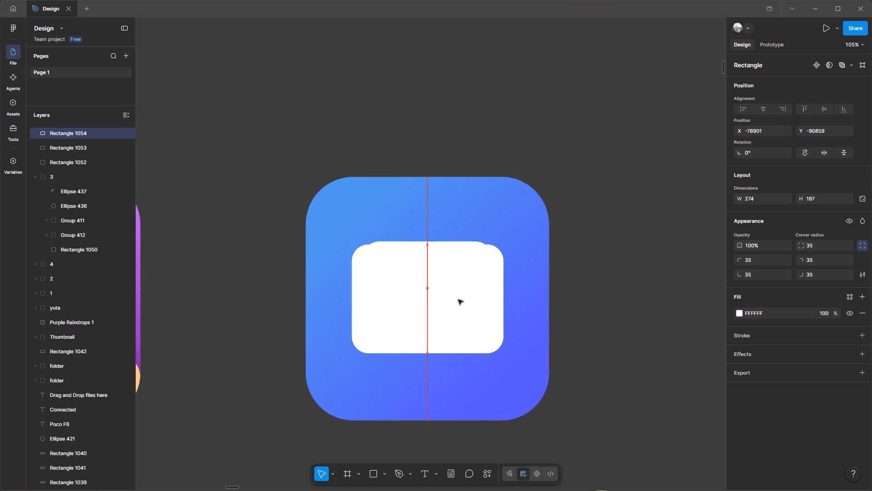
drag(458, 300, 459, 294)
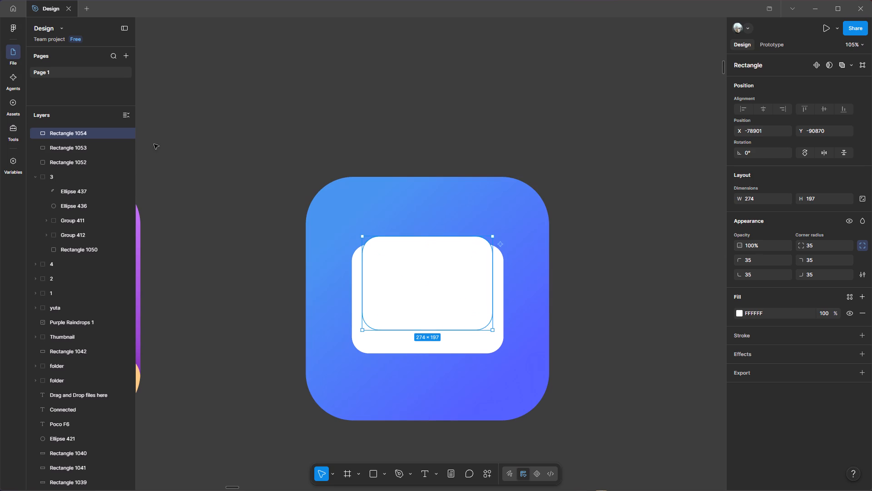
Move the smaller white rectangle behind the original in the layer order.
drag(51, 132, 46, 159)
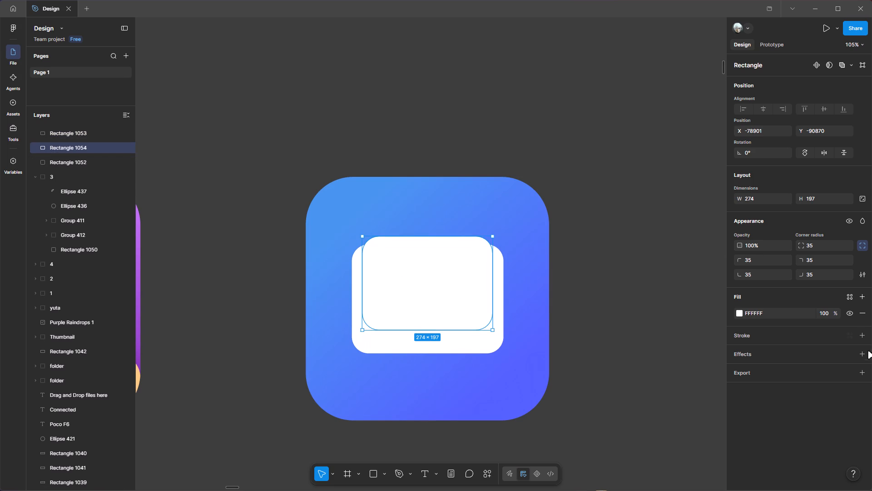
Set the rear white rectangle's fill opacity to 45%.
click(830, 308)
key(BackSpace)
text(45)
key(Return)
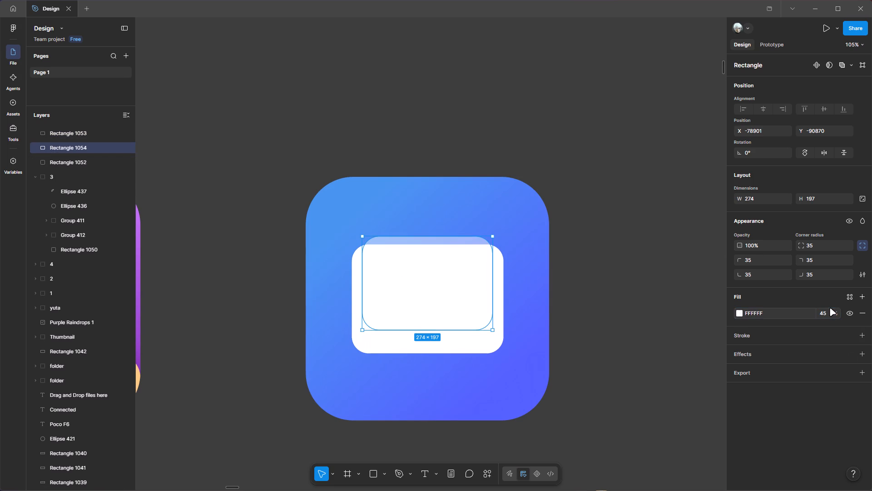
Review the new blue icon next to the neighbouring finished icons.
click(635, 287)
ctrl+scroll(635, 287, down, 3)
key(space)
key(space)
key(space)
key(space)
drag(662, 289, 655, 300)
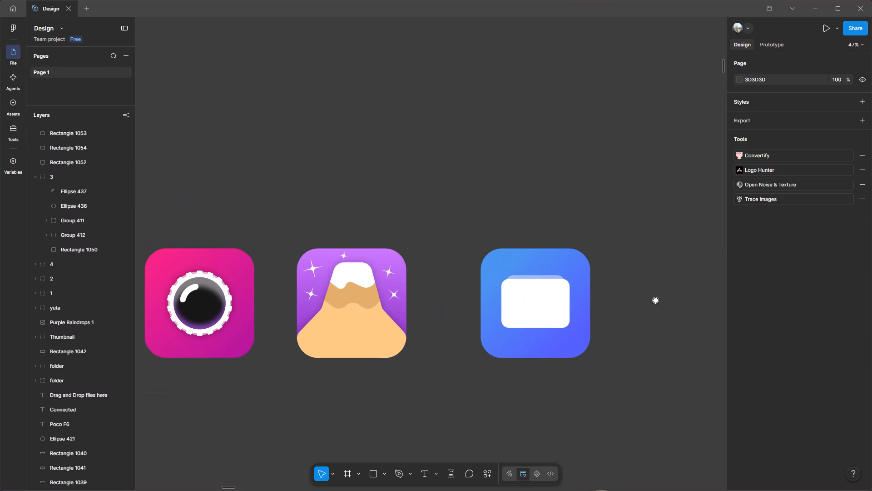
drag(655, 300, 654, 300)
Move both white rectangles together about 8 px down, keeping them horizontally centred on the blue square.
ctrl+scroll(619, 325, up, 2)
key(space)
key(space)
drag(635, 279, 617, 304)
click(483, 314)
ctrl+scroll(520, 279, up, 2)
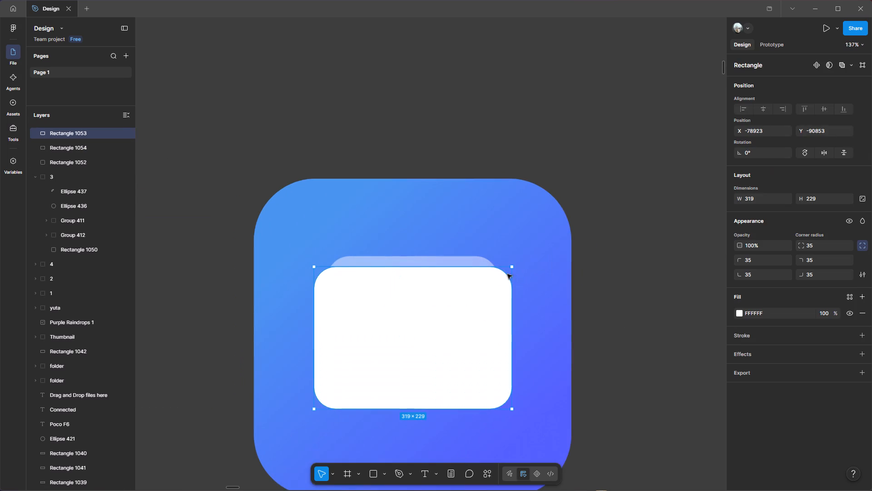
shift+click(464, 258)
drag(423, 348, 427, 348)
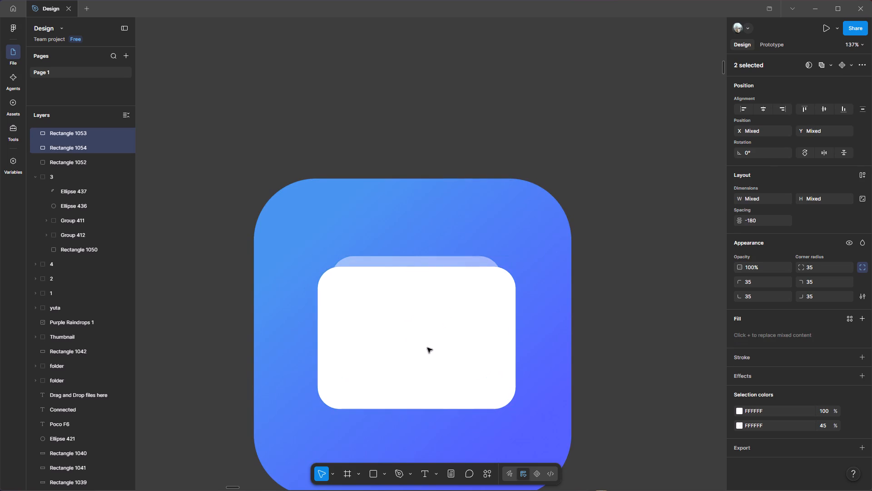
drag(427, 348, 422, 349)
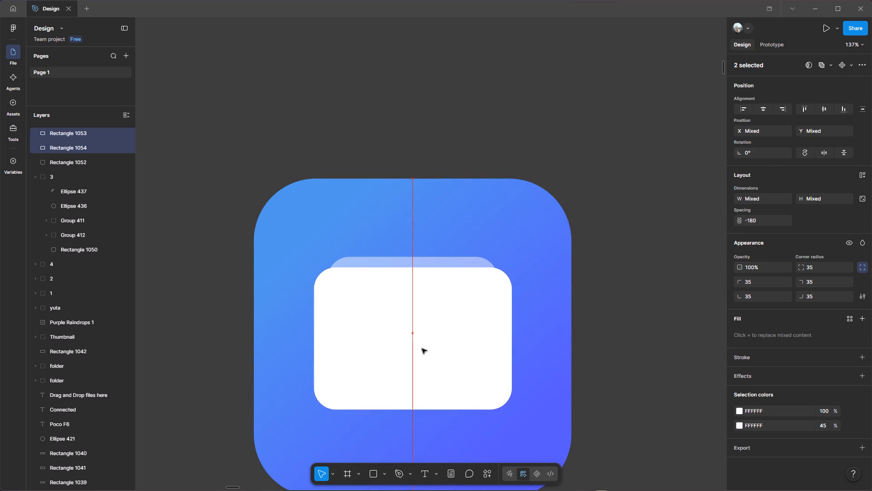
drag(422, 349, 423, 353)
Check the placement and proportions of the two white rectangles within the blue icon.
click(66, 148)
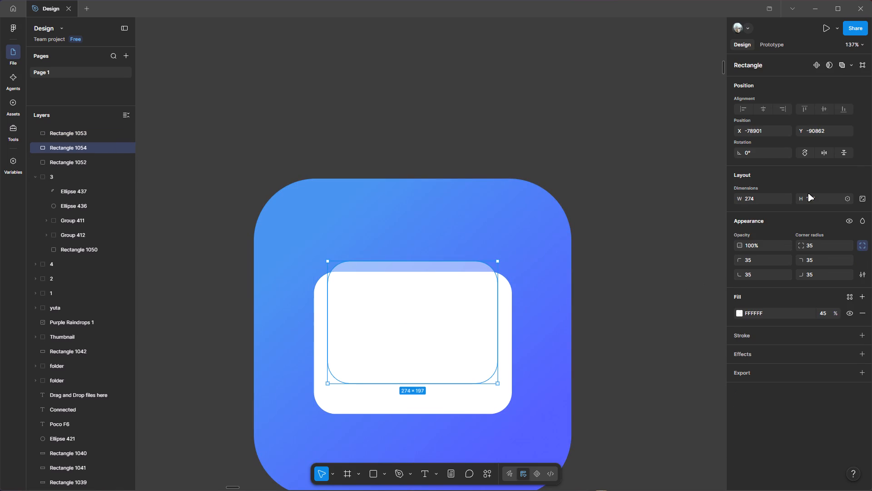
click(663, 268)
ctrl+scroll(663, 268, down, 3)
key(space)
key(space)
key(space)
key(space)
drag(694, 272, 665, 289)
ctrl+scroll(616, 316, up, 2)
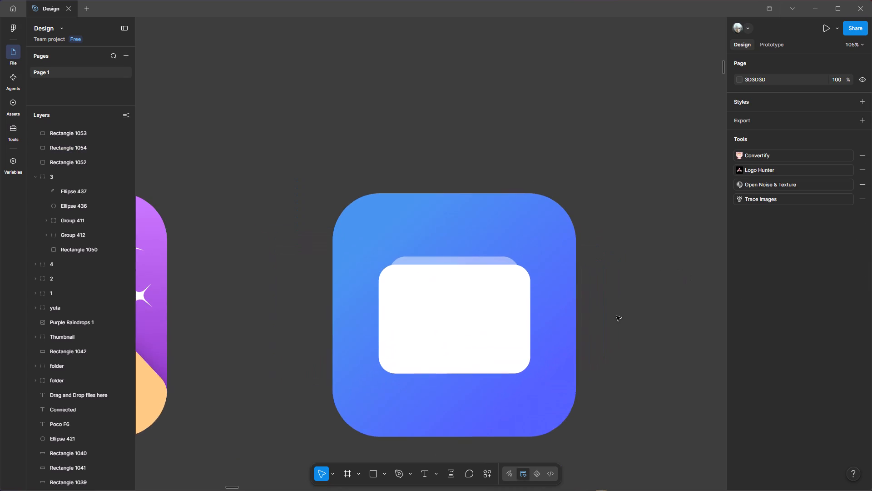
key(space)
key(space)
key(space)
key(space)
key(space)
drag(638, 288, 638, 273)
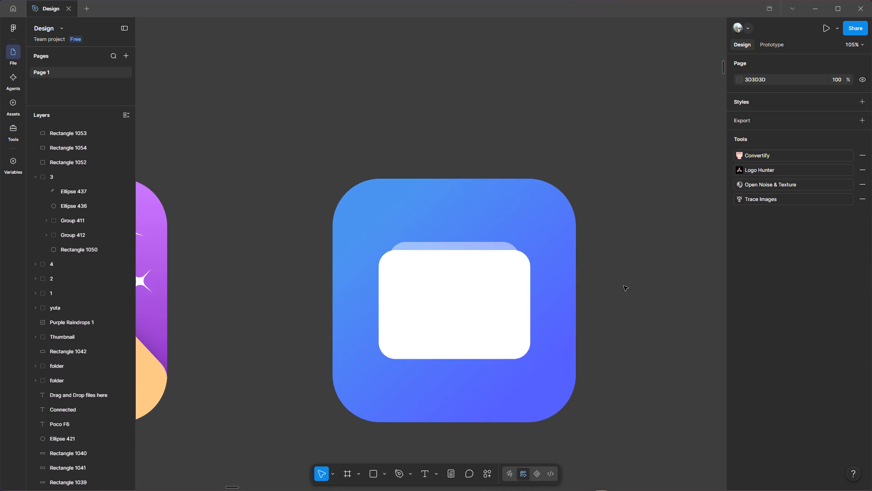
click(441, 320)
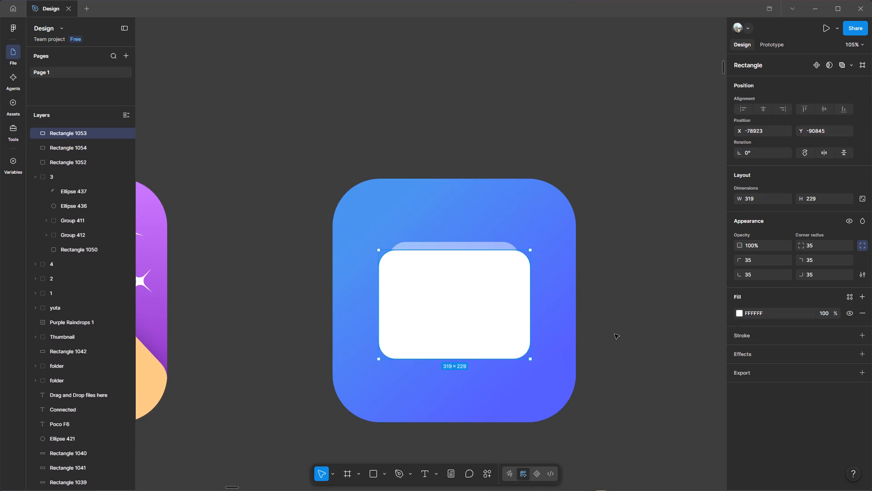
click(637, 320)
ctrl+scroll(637, 320, down, 6)
ctrl+scroll(637, 320, up, 3)
Lower the front white rectangle's top edge slightly to expose more of the translucent rectangle behind it.
ctrl+scroll(634, 316, up, 3)
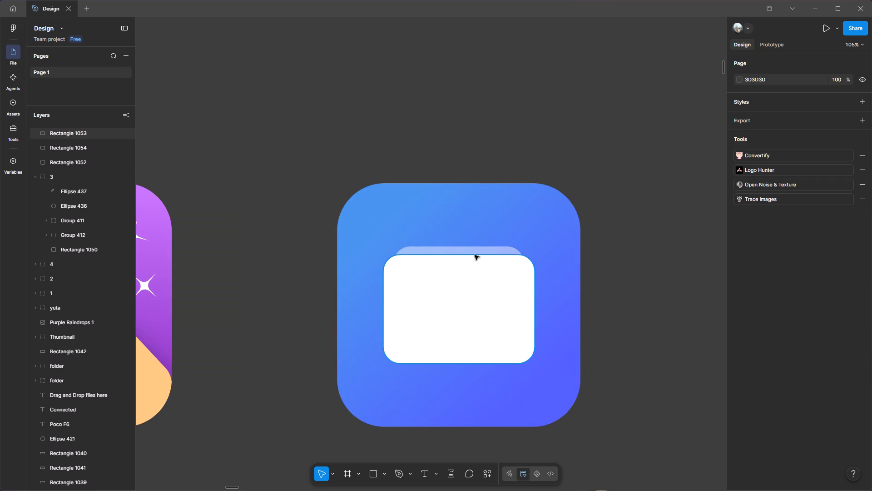
click(456, 282)
drag(453, 254, 450, 261)
Examine the blue icon at several zoom levels and compare it with the neighbouring icons.
click(626, 299)
ctrl+scroll(626, 299, down, 4)
key(space)
key(space)
key(space)
key(space)
key(space)
key(space)
key(space)
click(655, 302)
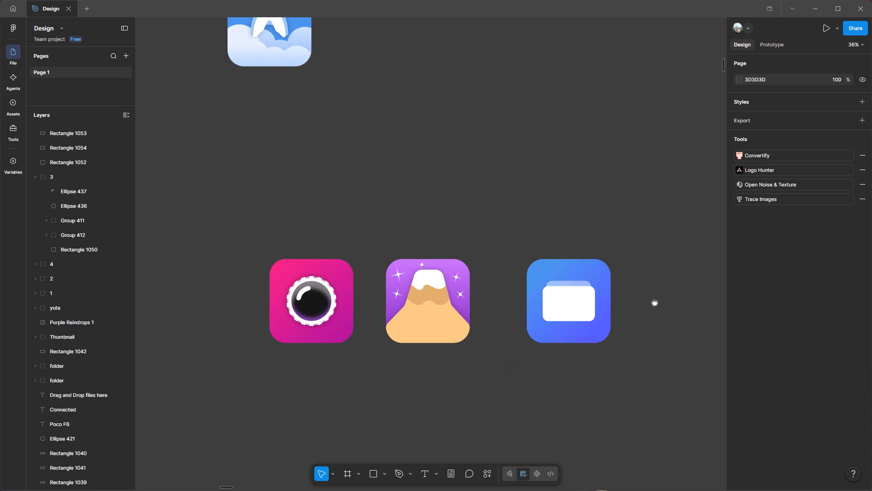
ctrl+scroll(615, 311, up, 3)
key(space)
key(space)
key(space)
key(space)
drag(665, 285, 646, 301)
ctrl+scroll(624, 323, up, 2)
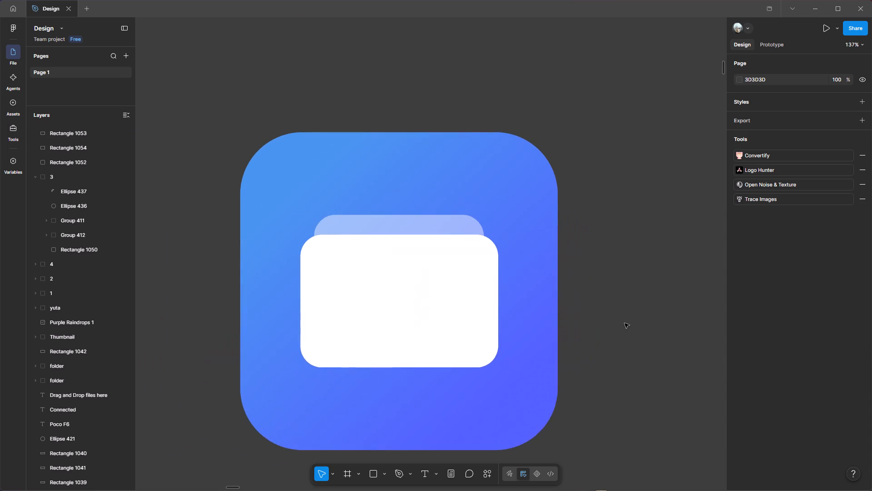
key(space)
key(space)
key(space)
key(space)
key(space)
drag(618, 299, 659, 297)
ctrl+scroll(659, 297, down, 2)
key(space)
key(space)
key(space)
key(space)
key(space)
key(space)
key(space)
key(space)
click(668, 295)
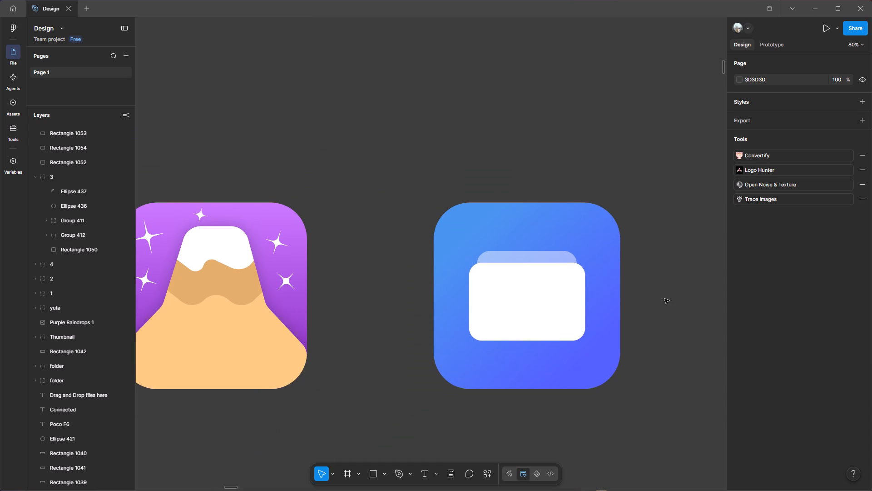
key(space)
key(space)
key(space)
key(space)
key(space)
key(space)
key(space)
key(space)
key(space)
key(space)
key(space)
key(space)
key(space)
key(space)
key(space)
key(space)
key(space)
key(space)
drag(678, 294, 605, 295)
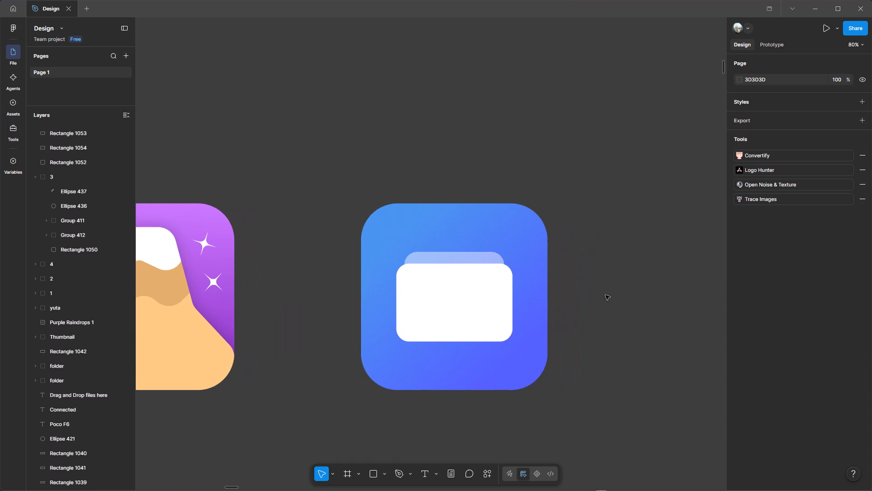
ctrl+scroll(545, 341, up, 1)
key(space)
key(space)
key(space)
key(space)
key(space)
key(space)
key(space)
drag(609, 285, 627, 295)
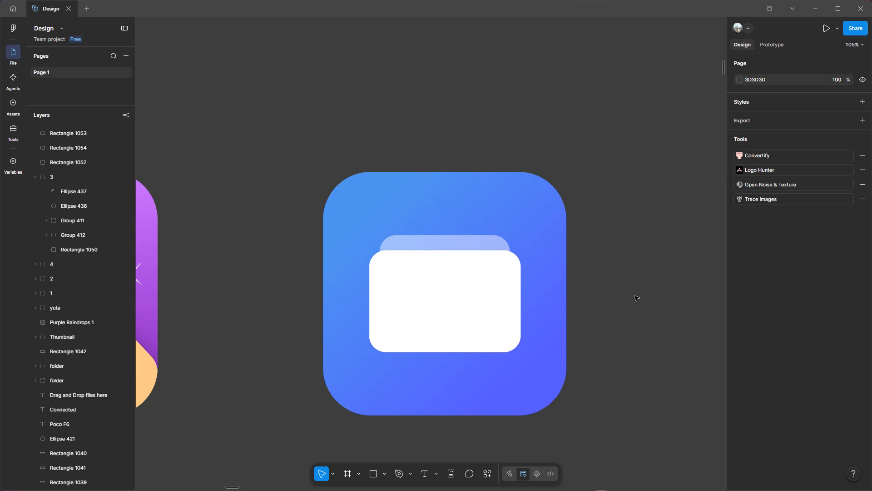
Draw a downward arrow about 79 × 115.5 near the middle of the front white rectangle with the Pen tool.
click(385, 474)
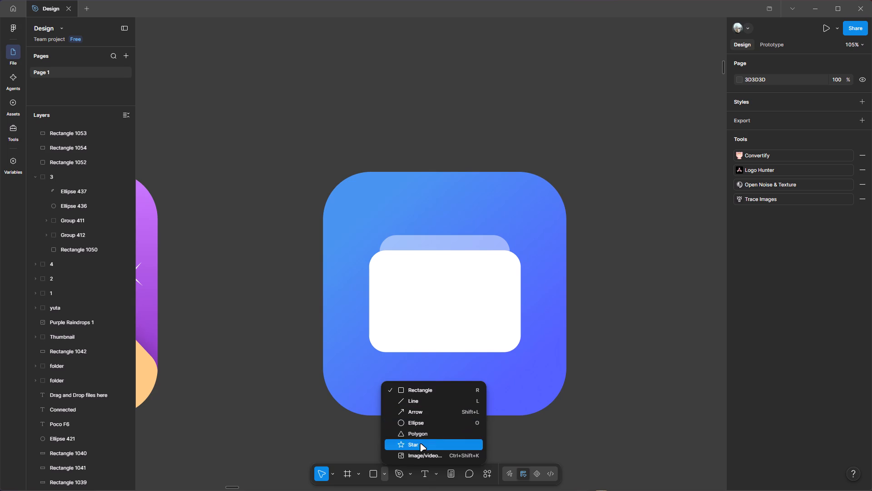
click(414, 471)
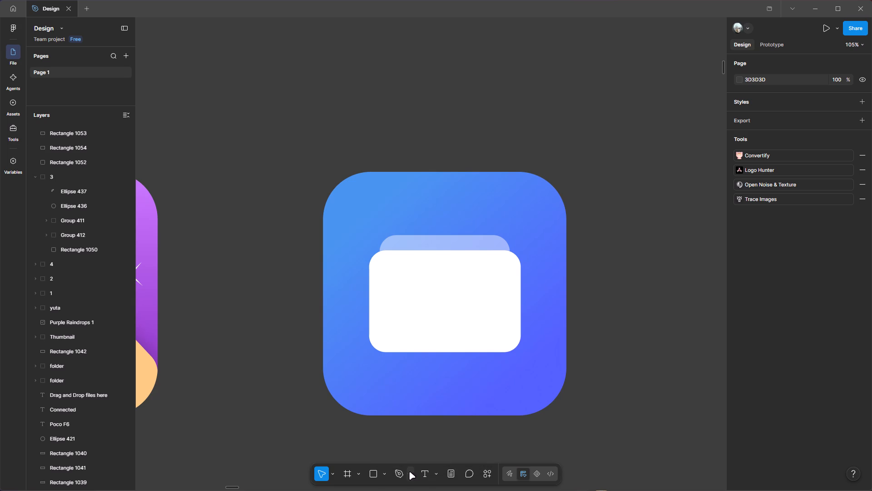
click(409, 471)
click(430, 445)
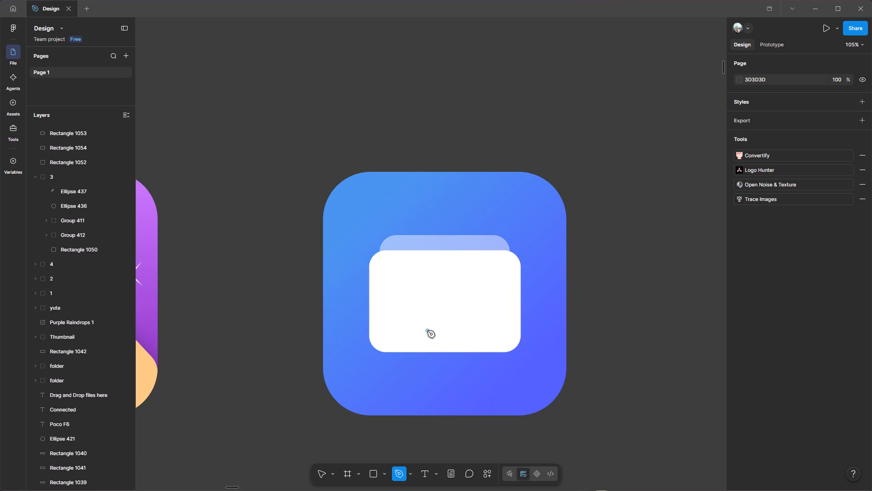
ctrl+scroll(427, 331, up, 1)
click(448, 261)
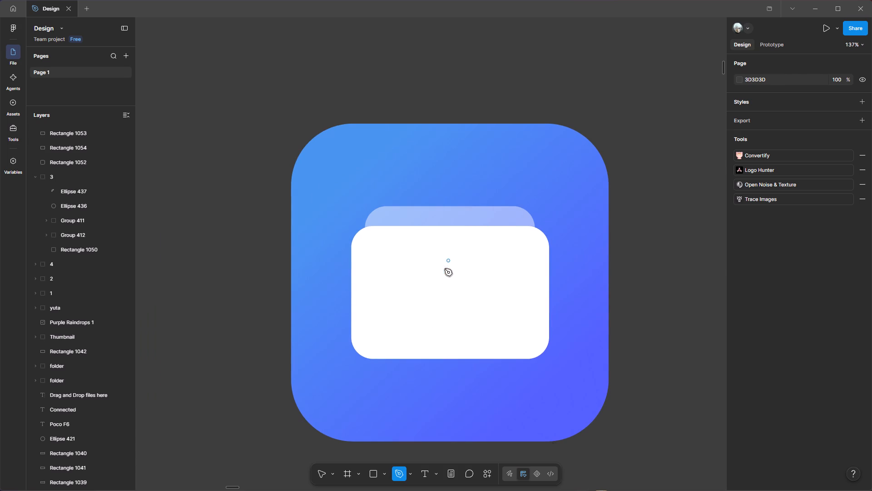
click(447, 332)
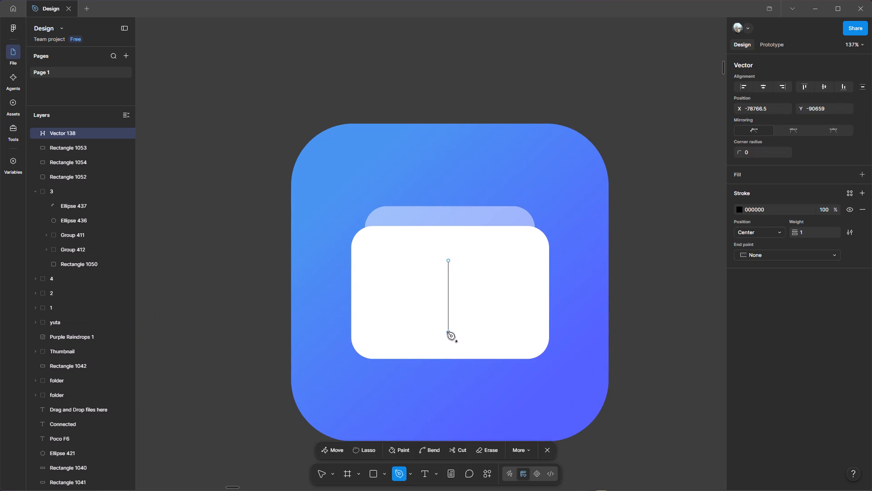
click(422, 305)
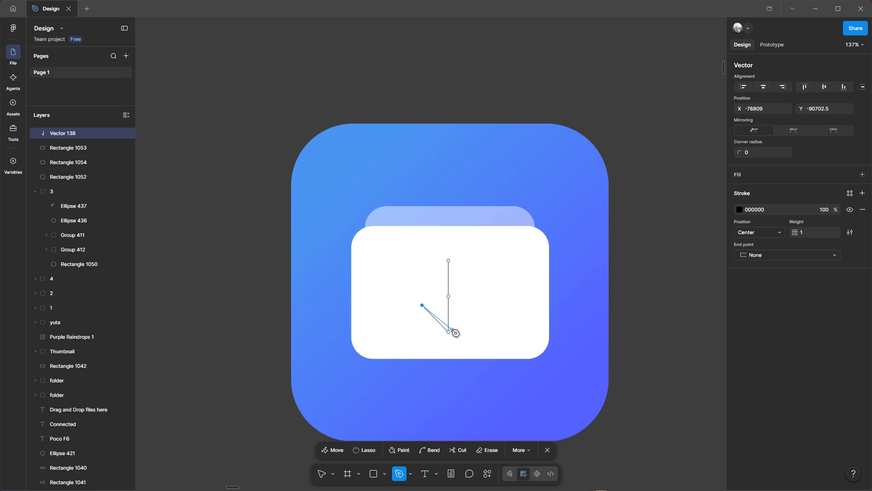
click(449, 332)
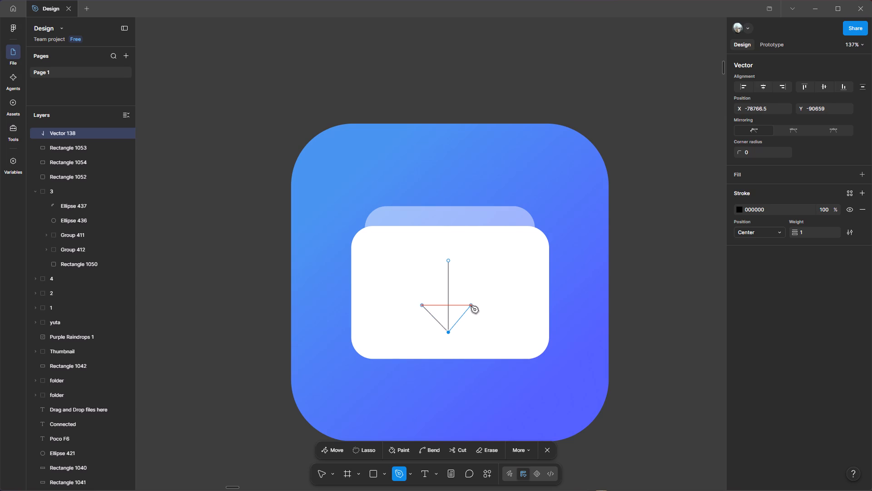
click(471, 306)
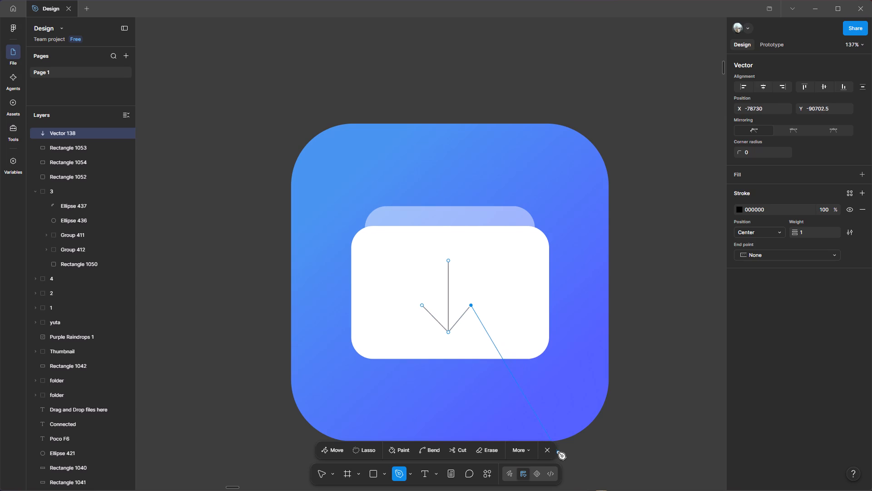
click(545, 446)
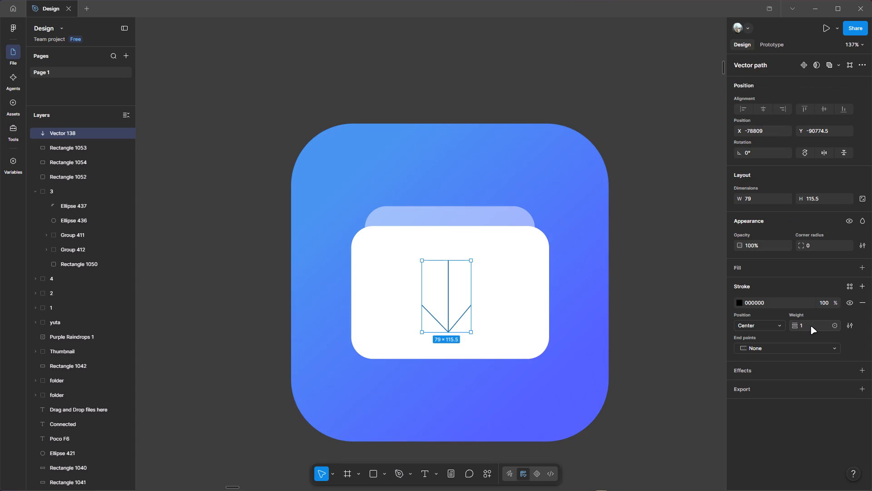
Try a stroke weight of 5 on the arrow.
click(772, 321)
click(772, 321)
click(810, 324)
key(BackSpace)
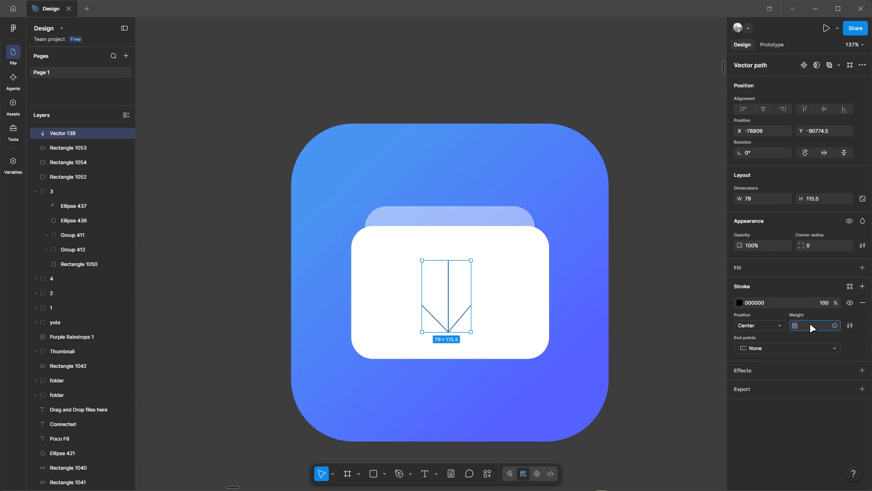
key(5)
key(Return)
Set the arrow's stroke weight to 15.
click(810, 324)
key(BackSpace)
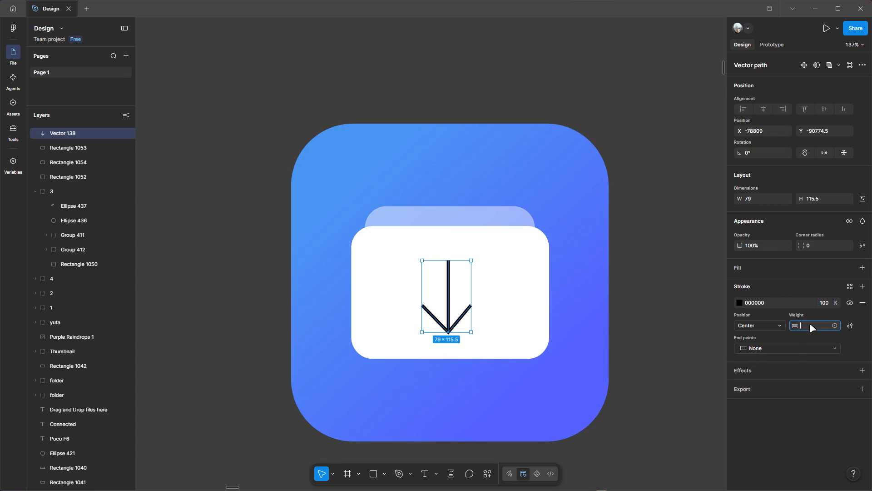
text(15)
key(Return)
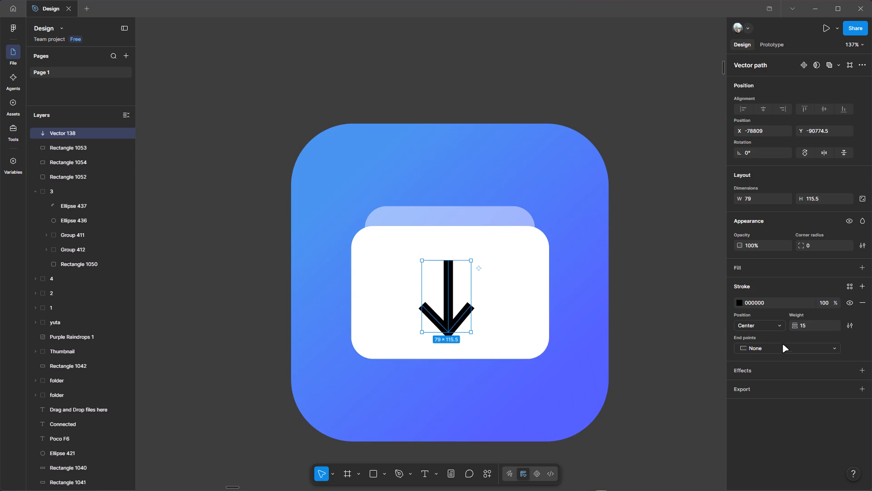
Give the arrow's stroke Round end points.
click(762, 348)
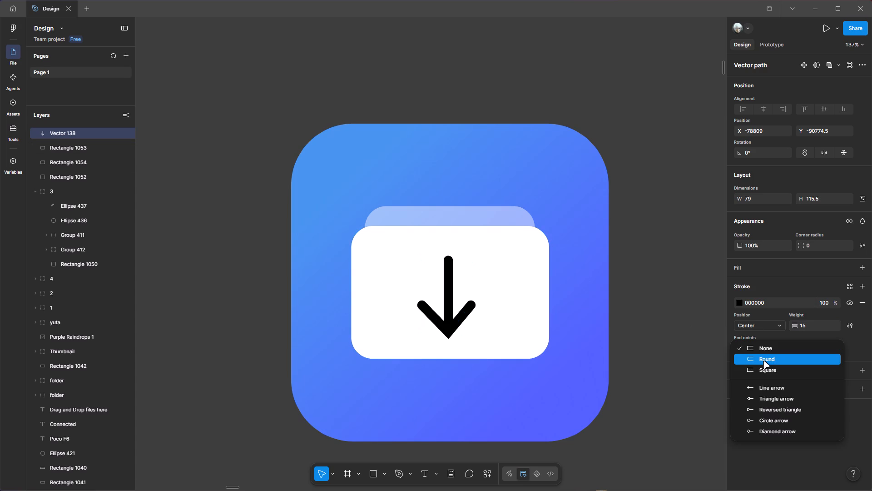
click(763, 361)
Set the arrow's corner radius to 10.
click(815, 245)
key(BackSpace)
text(10)
key(Return)
click(706, 304)
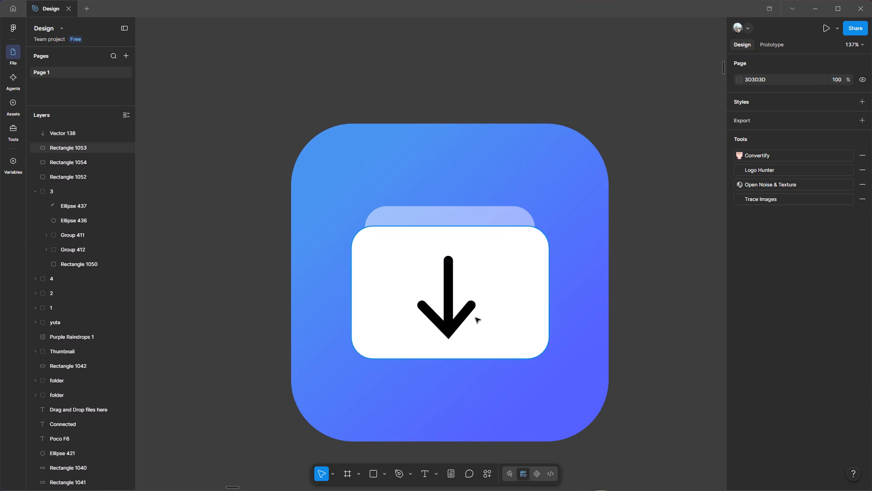
Move the right tip of the arrowhead outward, level with the left tip, making the arrow about 83.5 wide.
click(446, 310)
ctrl+scroll(446, 310, up, 4)
key(Return)
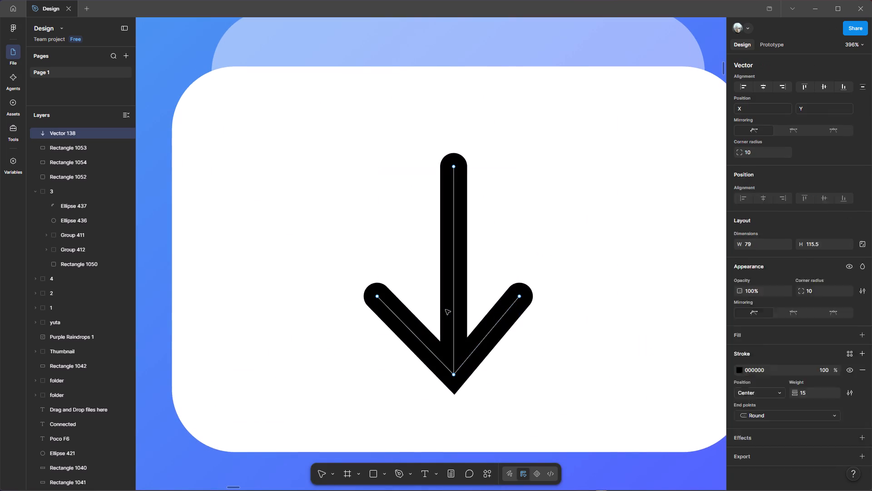
click(453, 378)
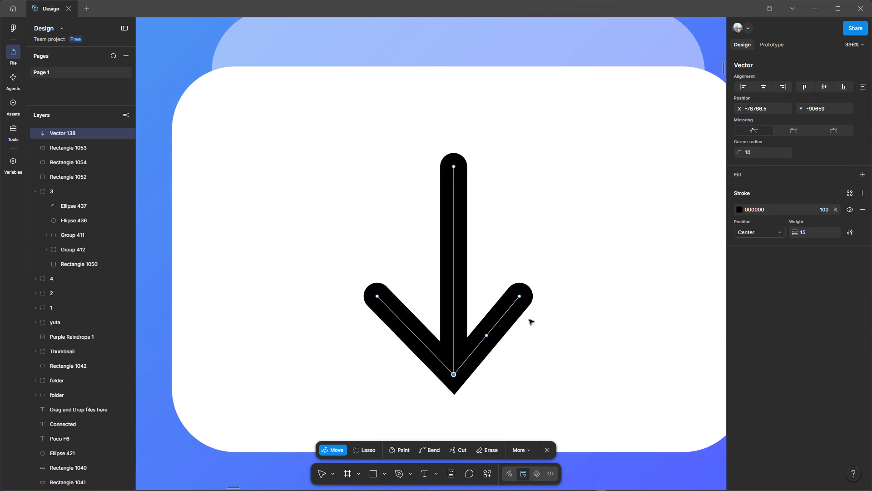
ctrl+click(456, 375)
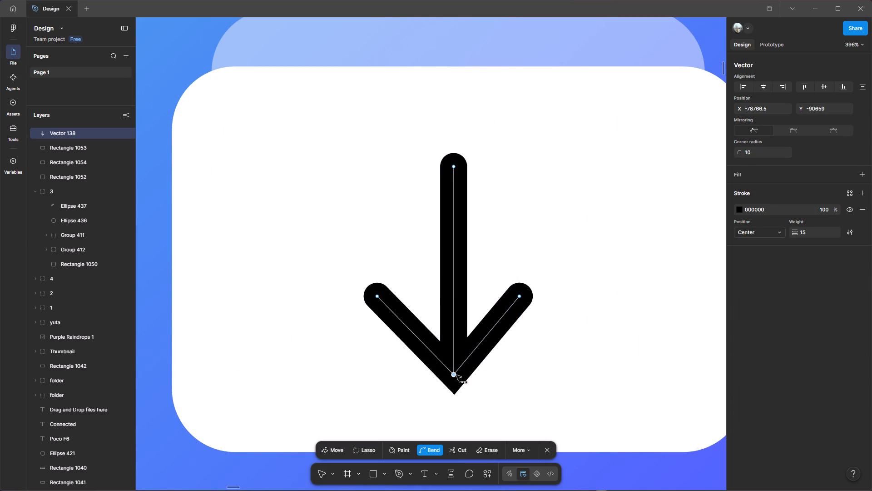
ctrl+click(454, 373)
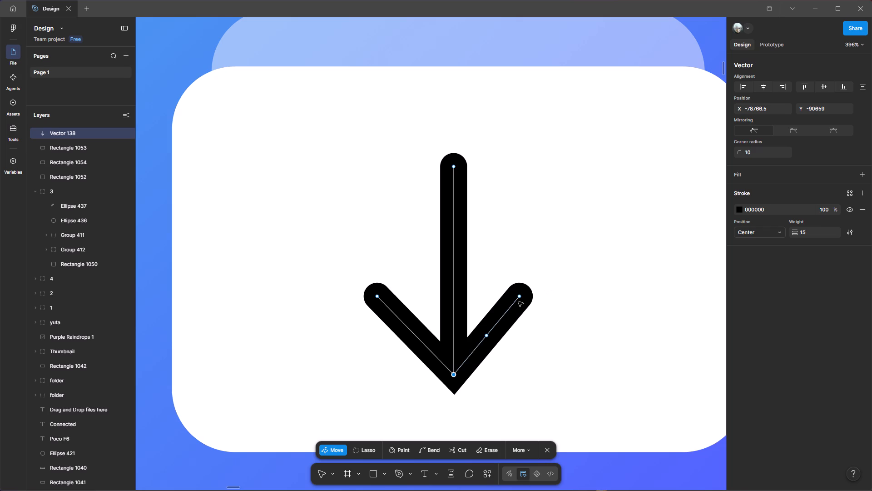
drag(518, 295, 523, 296)
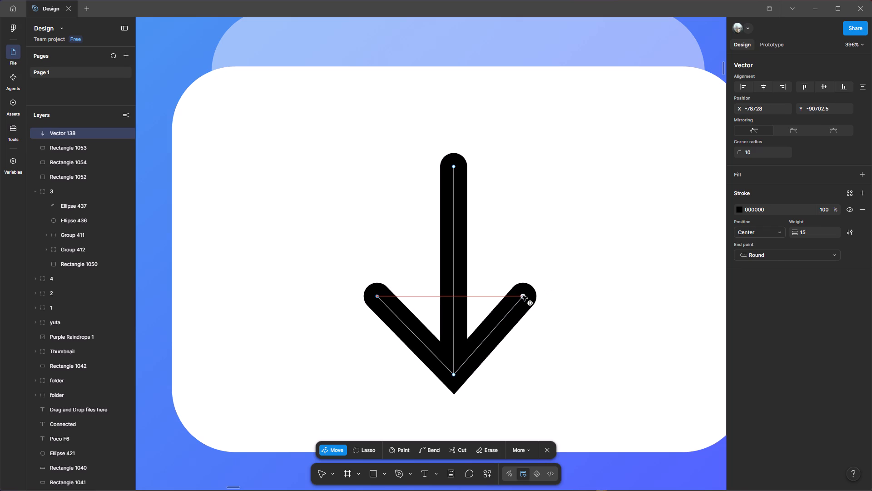
drag(523, 296, 527, 297)
ctrl+scroll(461, 327, down, 3)
click(546, 451)
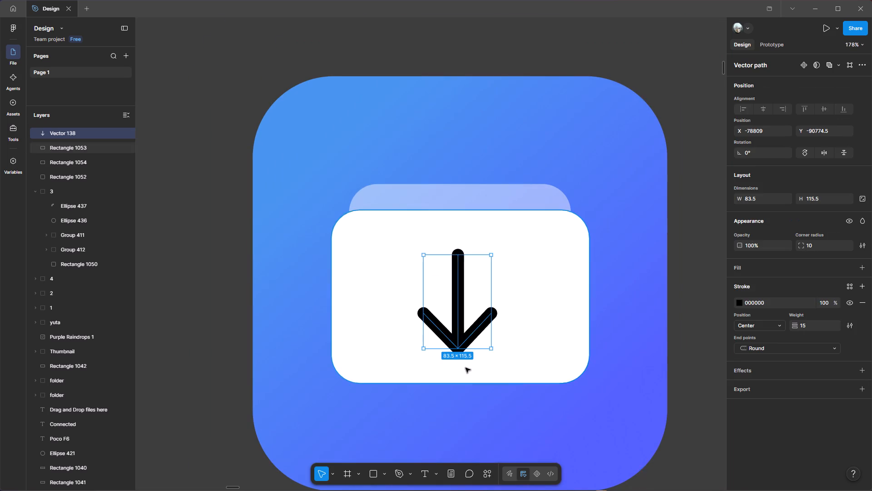
ctrl+scroll(466, 368, down, 2)
click(645, 383)
ctrl+scroll(645, 382, down, 2)
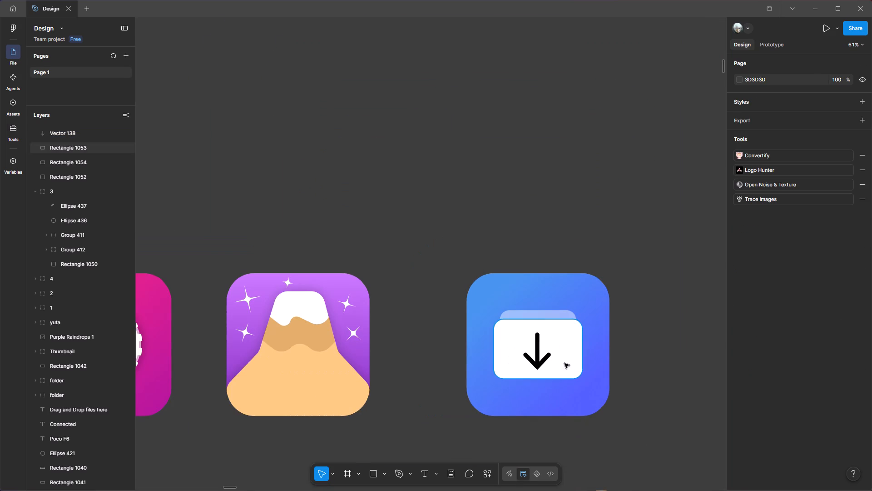
Shorten the arrow's shaft by lowering its top point straight down until the arrow is about 82 high.
click(539, 346)
ctrl+scroll(546, 349, up, 2)
key(Return)
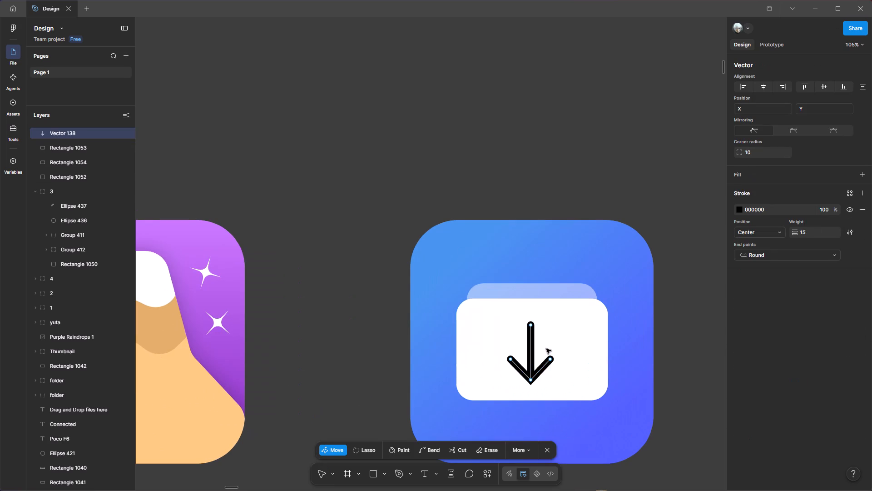
ctrl+scroll(546, 349, up, 3)
drag(512, 295, 509, 309)
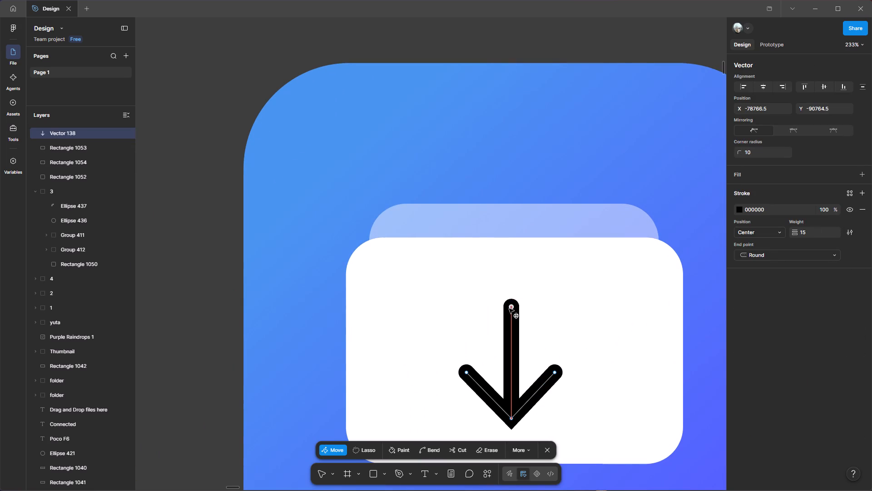
drag(509, 309, 509, 331)
ctrl+scroll(509, 331, down, 2)
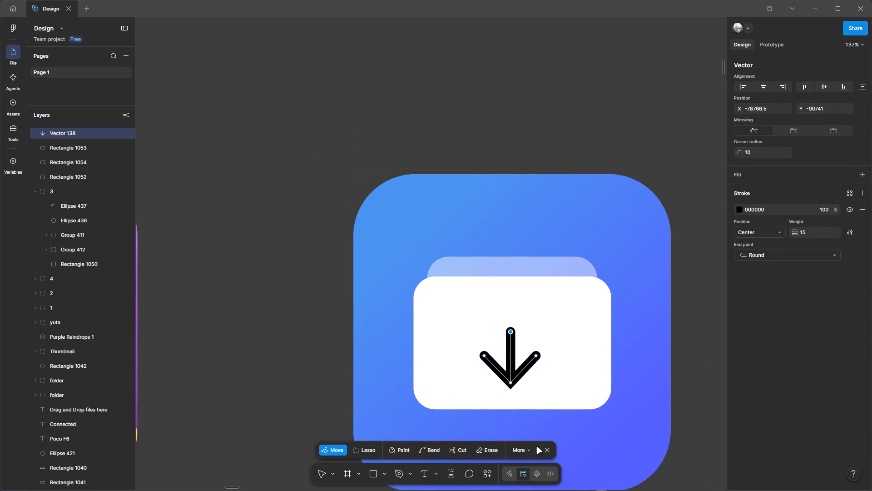
click(545, 450)
Set the arrow's stroke weight to 25.
click(813, 329)
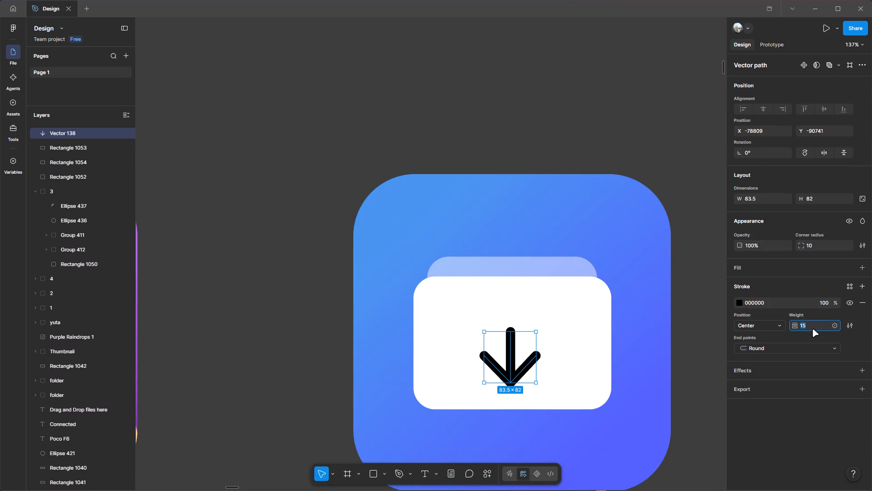
key(BackSpace)
text(25)
key(Return)
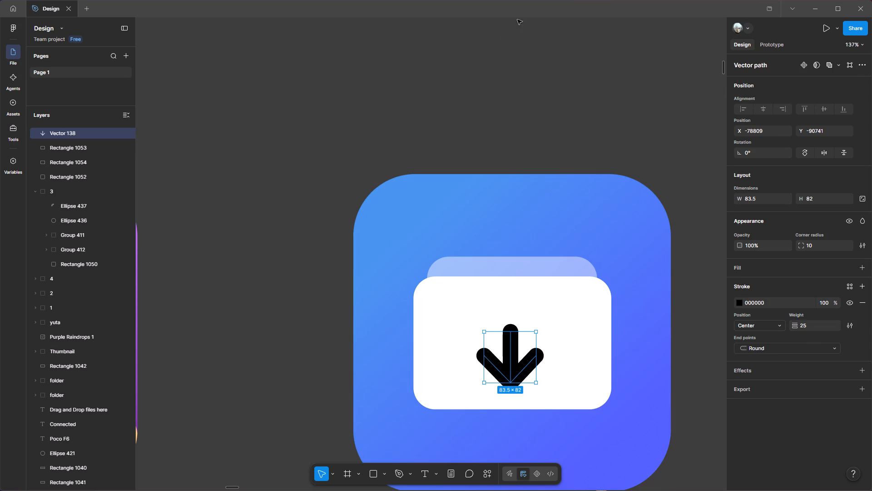
click(517, 20)
Move the arrow up within the white rectangle to about Y -90770, centred horizontally at about X -78806.
ctrl+scroll(535, 109, down, 4)
key(space)
key(space)
key(space)
key(space)
drag(648, 165, 641, 242)
ctrl+scroll(592, 286, up, 3)
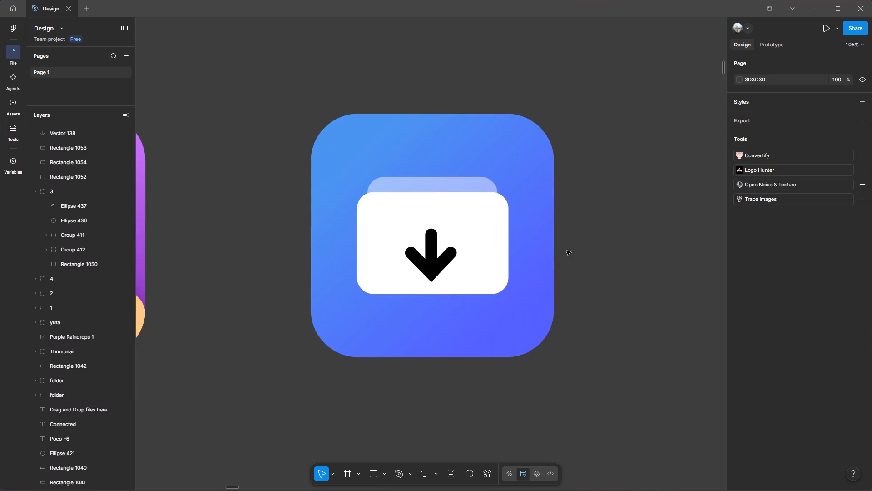
key(space)
key(space)
key(space)
drag(569, 237, 618, 292)
click(476, 313)
drag(485, 320, 484, 305)
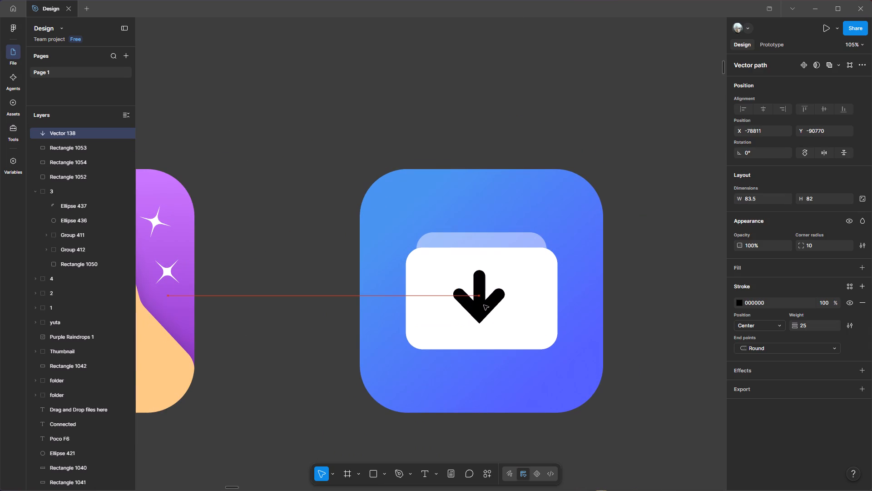
drag(484, 305, 485, 305)
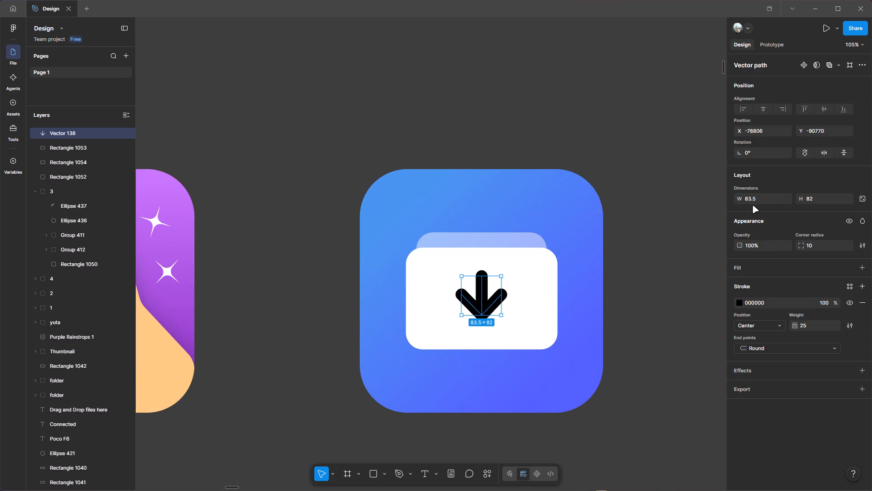
Set the arrow's width to 84.
click(753, 202)
key(BackSpace)
text(84)
key(Return)
Nudge the arrow up to about Y -90776, keeping it on the icon's vertical centre line.
ctrl+scroll(476, 303, up, 2)
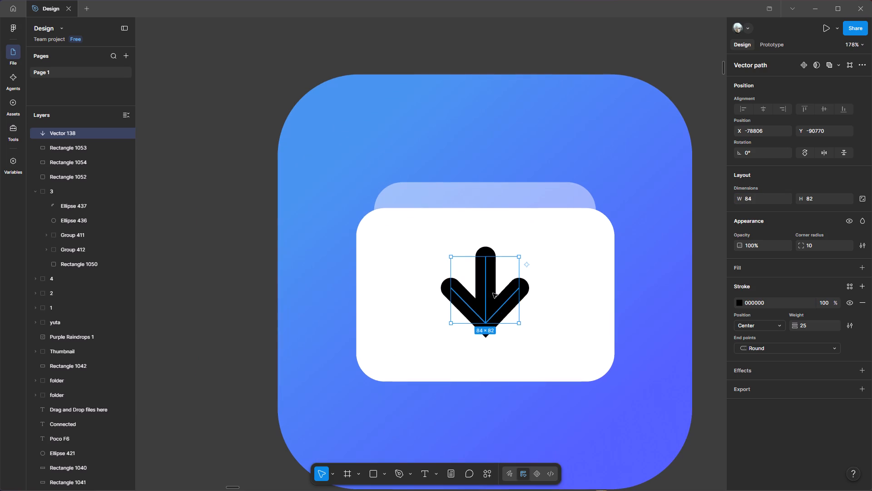
drag(493, 293, 495, 293)
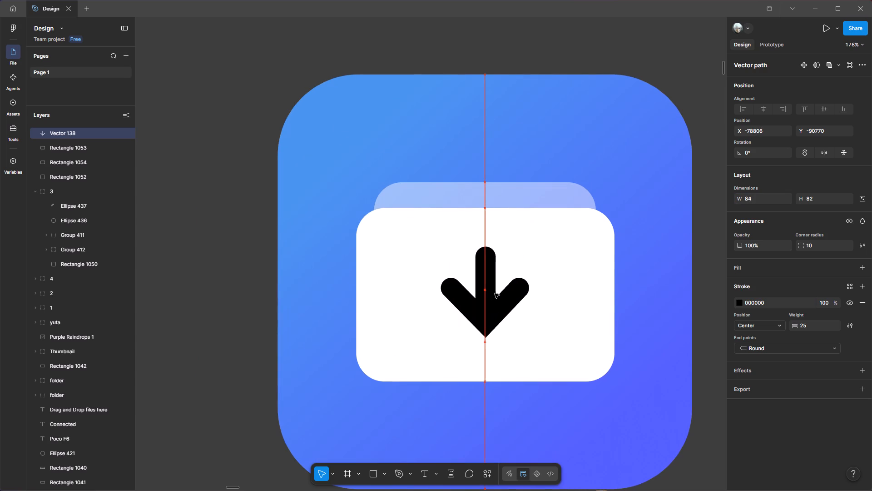
drag(495, 293, 493, 293)
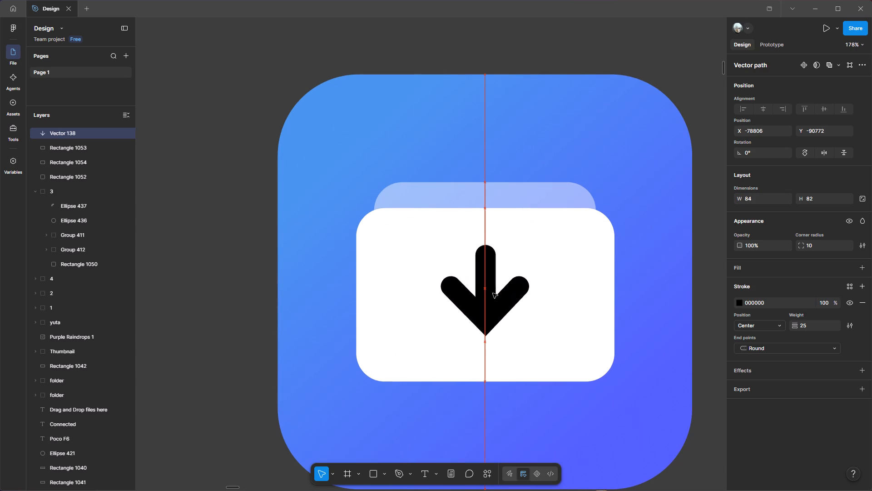
drag(493, 293, 491, 289)
ctrl+scroll(491, 289, down, 2)
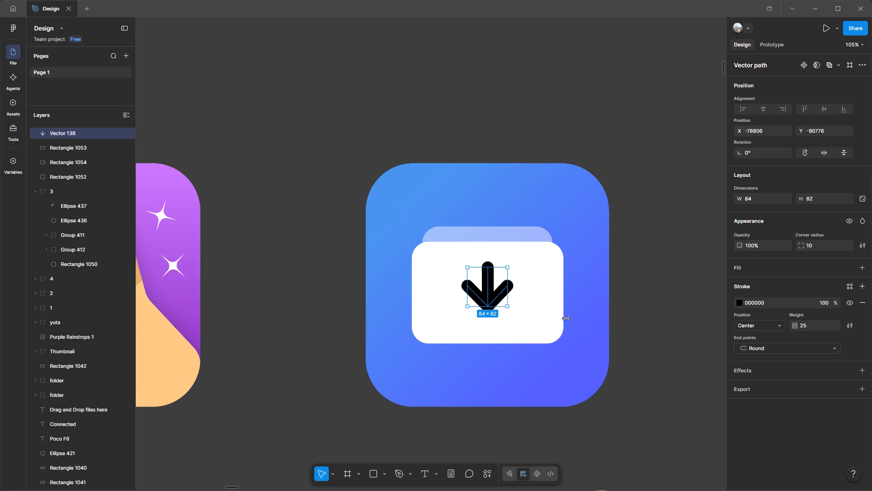
click(617, 326)
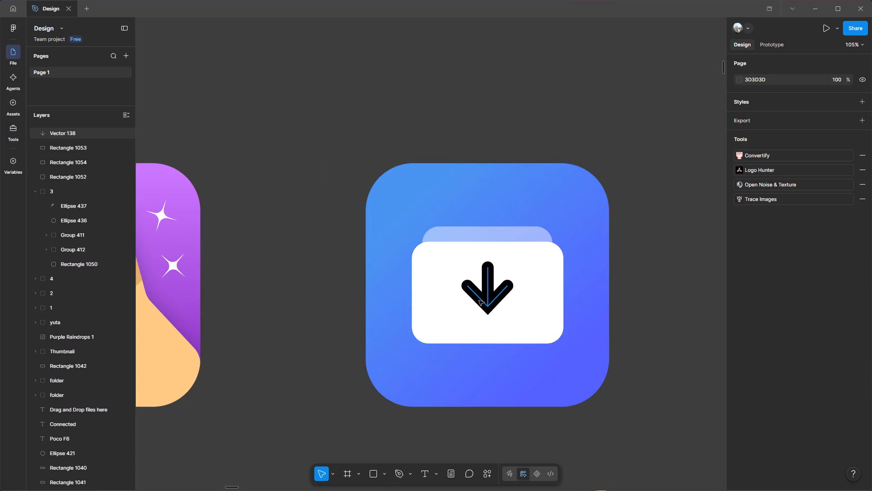
Draw a horizontal line about 105.5 long below the arrow with the Pen tool.
click(481, 299)
click(411, 473)
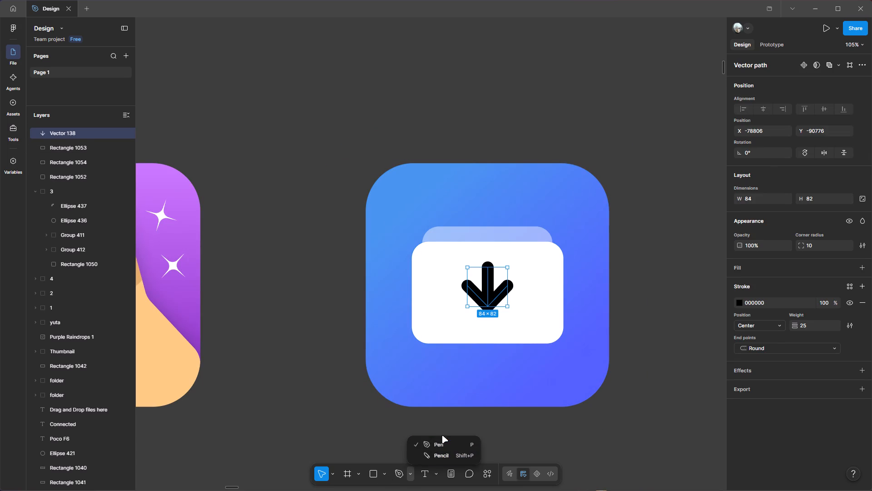
click(438, 441)
ctrl+scroll(498, 311, up, 2)
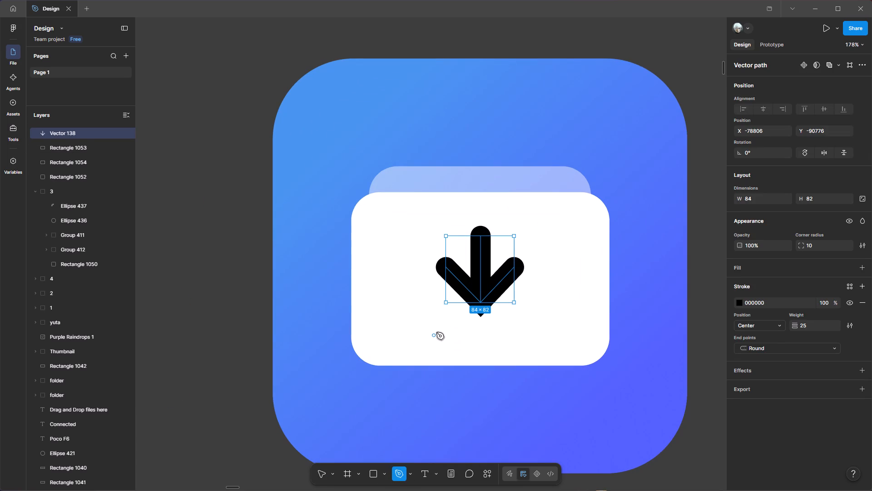
click(436, 332)
click(522, 334)
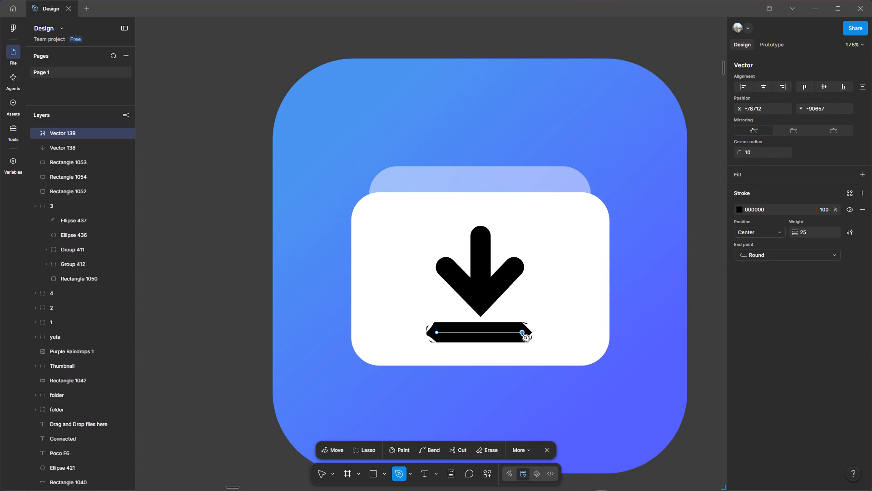
click(549, 451)
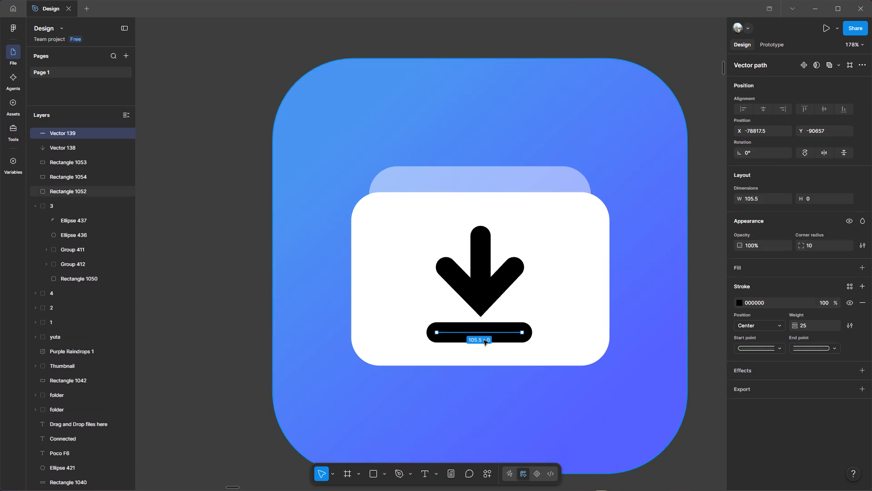
Move the line down below the arrowhead to about X -78812, Y -90646.
drag(483, 333, 490, 340)
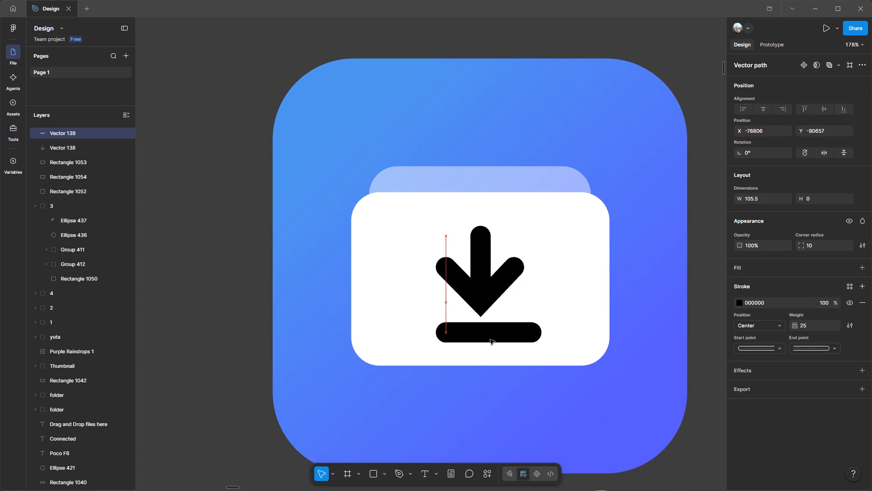
drag(490, 340, 487, 342)
Set the line's width to 100.
click(759, 203)
key(BackSpace)
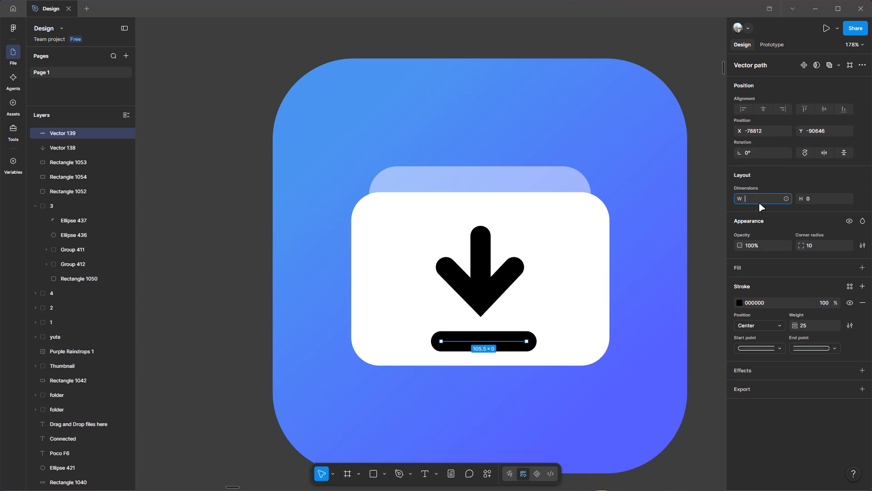
text(100)
key(Return)
Centre the line horizontally under the arrow and raise it to about X -78814, Y -90651.
ctrl+scroll(478, 313, up, 1)
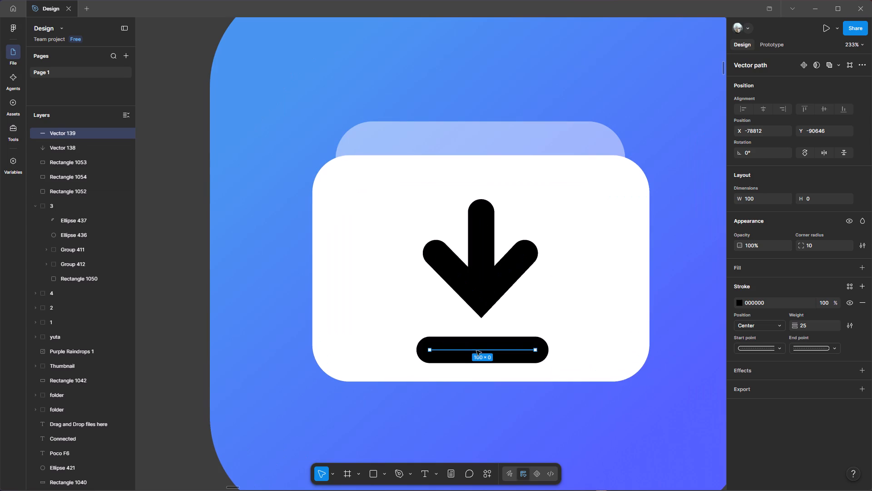
drag(477, 344, 481, 337)
ctrl+scroll(481, 337, down, 3)
click(481, 337)
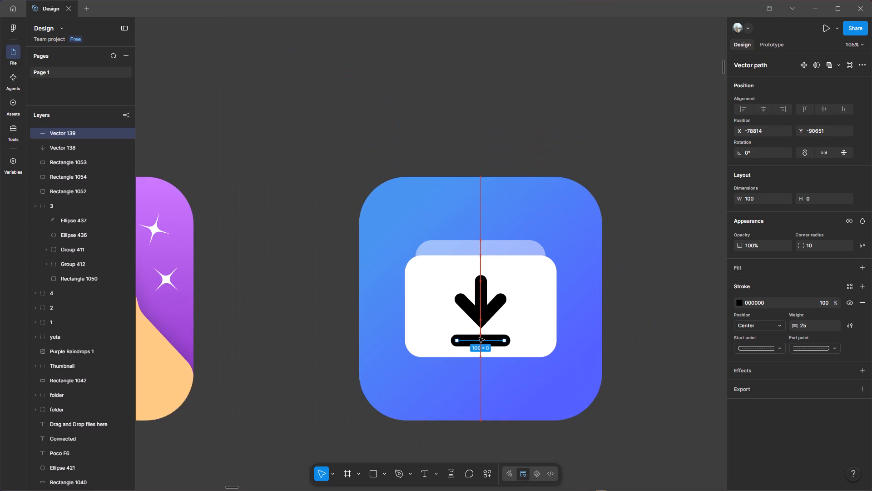
click(703, 287)
Examine the new download icon at reduced size beside the existing icons.
ctrl+scroll(689, 278, down, 4)
key(space)
key(space)
key(space)
key(space)
key(space)
key(space)
drag(711, 273, 660, 280)
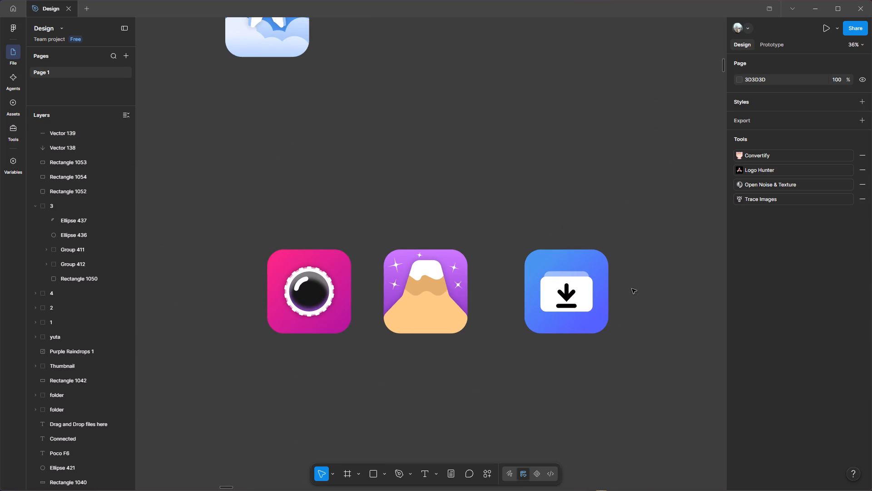
Select the arrow and the line together and move them slightly up within the white rectangle.
ctrl+scroll(632, 288, up, 4)
key(space)
drag(612, 231, 644, 240)
ctrl+scroll(492, 332, up, 2)
click(460, 365)
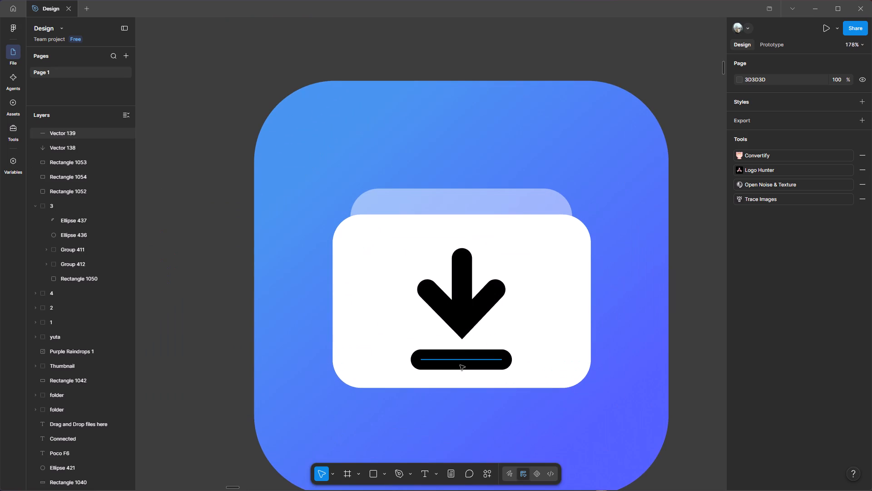
shift+click(463, 316)
drag(464, 331, 464, 322)
ctrl+scroll(464, 322, down, 2)
click(684, 330)
Examine the repositioned download symbol at reduced size beside the existing icons.
ctrl+scroll(684, 330, down, 3)
key(space)
key(space)
key(space)
key(space)
key(space)
key(space)
key(space)
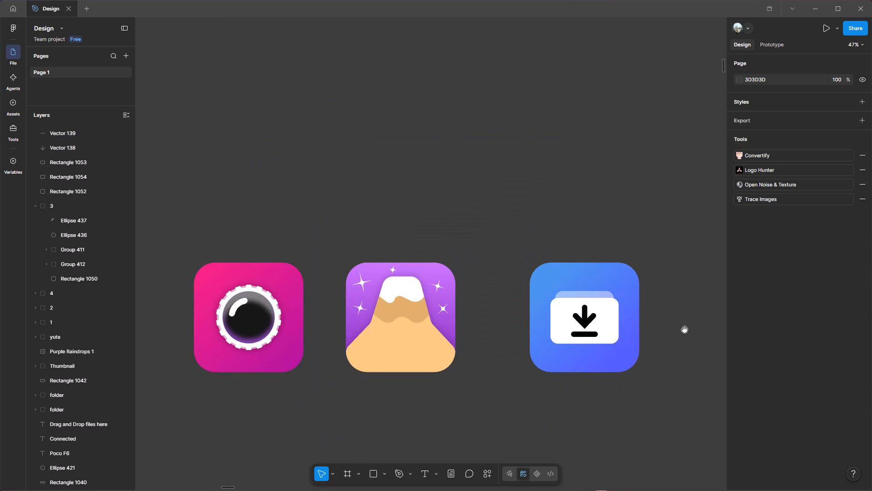
drag(684, 327, 681, 316)
Change the stroke colour of both the arrow and the line to white, FFFFFF.
ctrl+scroll(680, 315, up, 2)
key(space)
drag(655, 252, 626, 298)
click(492, 376)
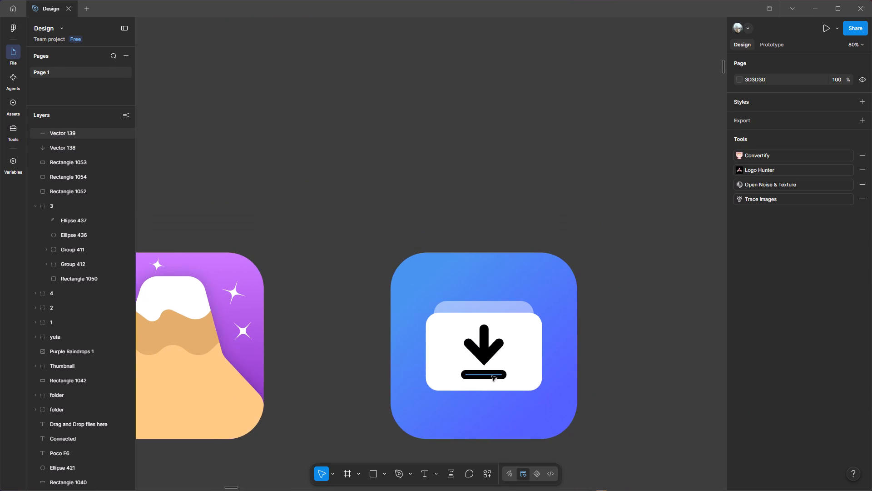
shift+click(491, 349)
click(738, 325)
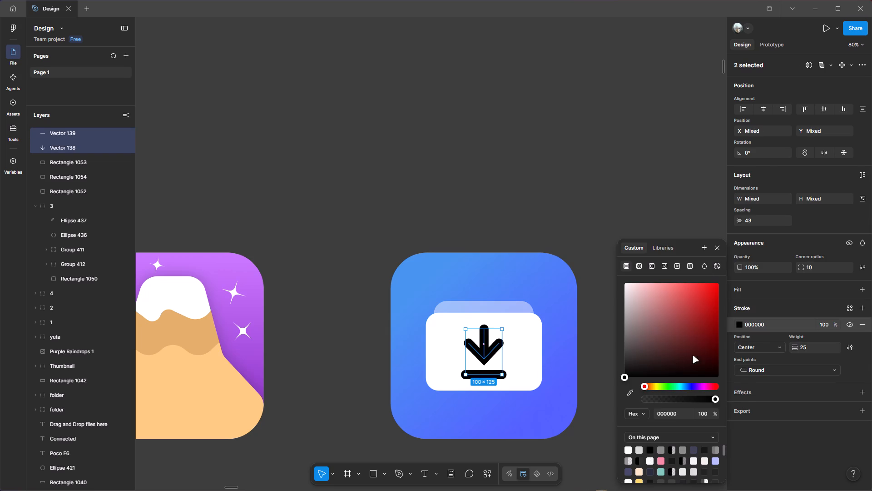
drag(637, 295, 589, 211)
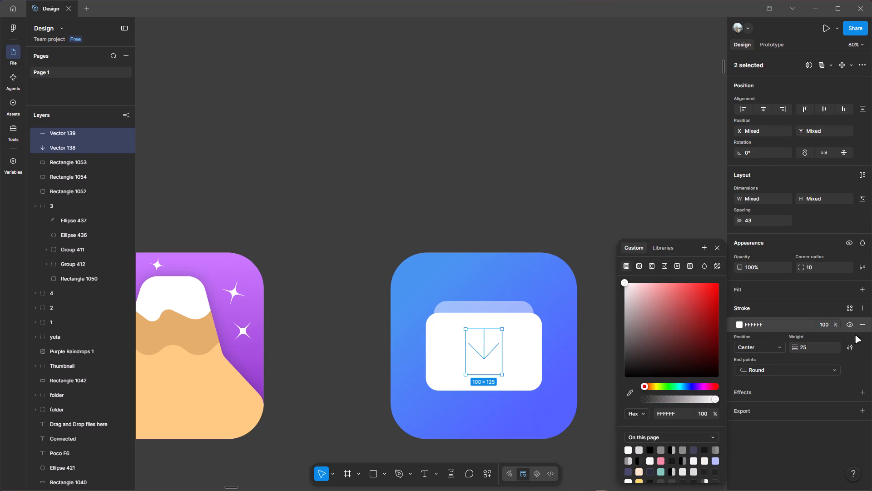
Add a drop shadow to both the arrow and the line and set its Y offset to 10.
click(863, 391)
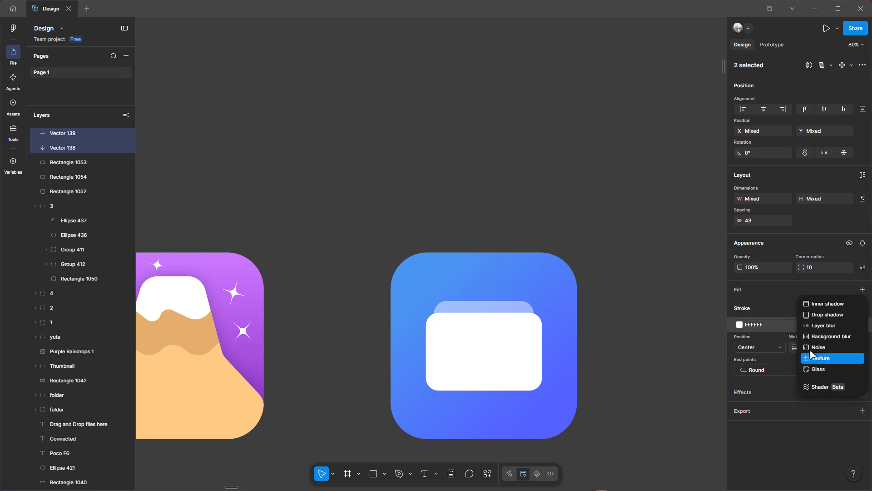
click(813, 315)
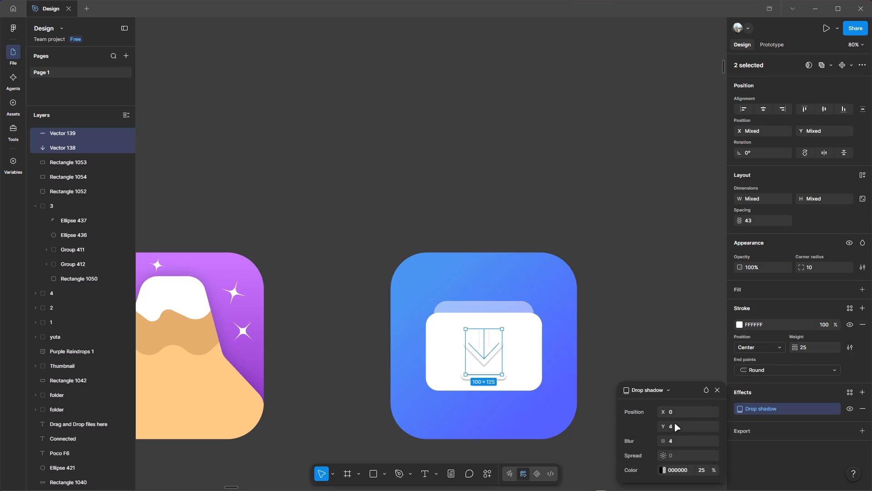
click(677, 425)
key(BackSpace)
text(10)
key(Return)
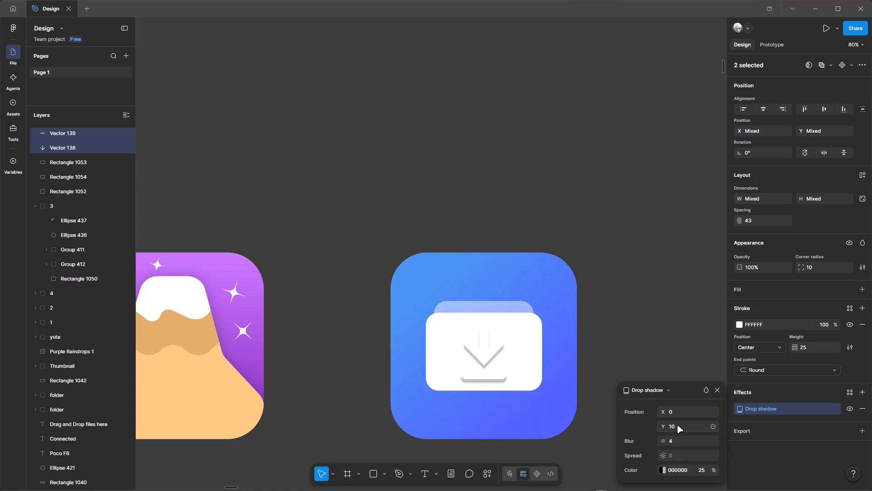
Set the drop shadow's Y offset to 0 and its blur to 45 on the arrow and line.
click(677, 425)
key(BackSpace)
key(0)
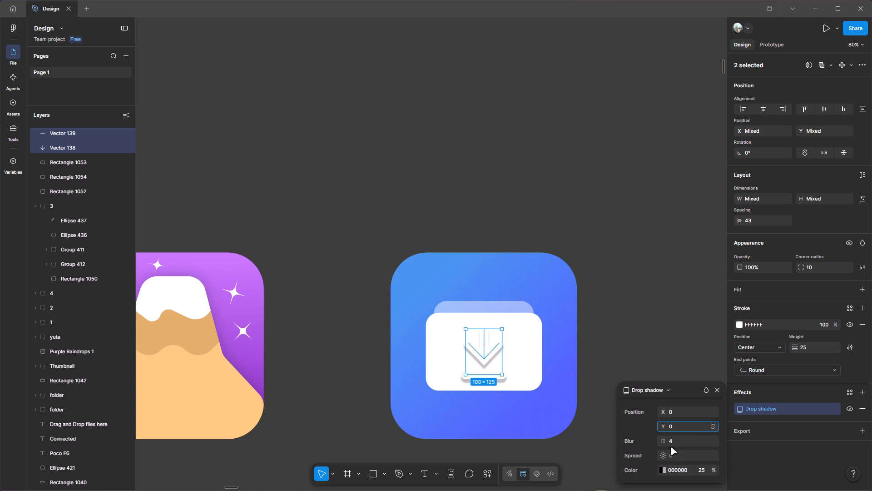
click(677, 441)
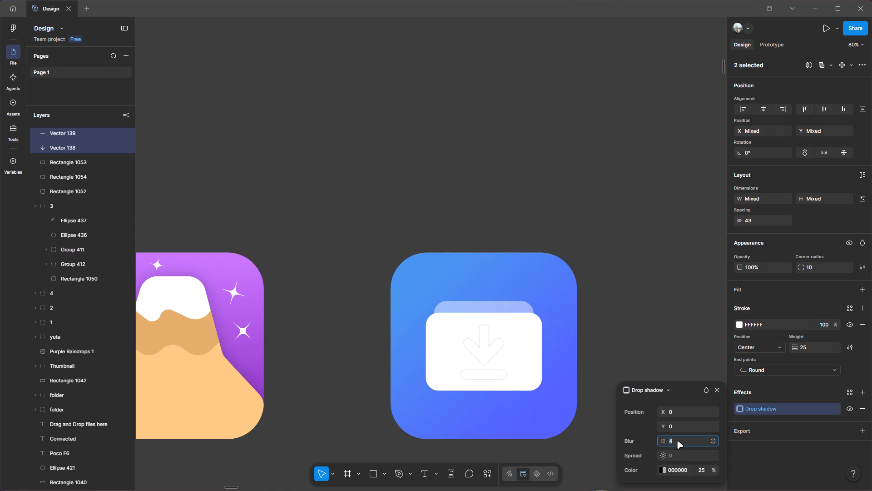
key(BackSpace)
text(45)
key(Return)
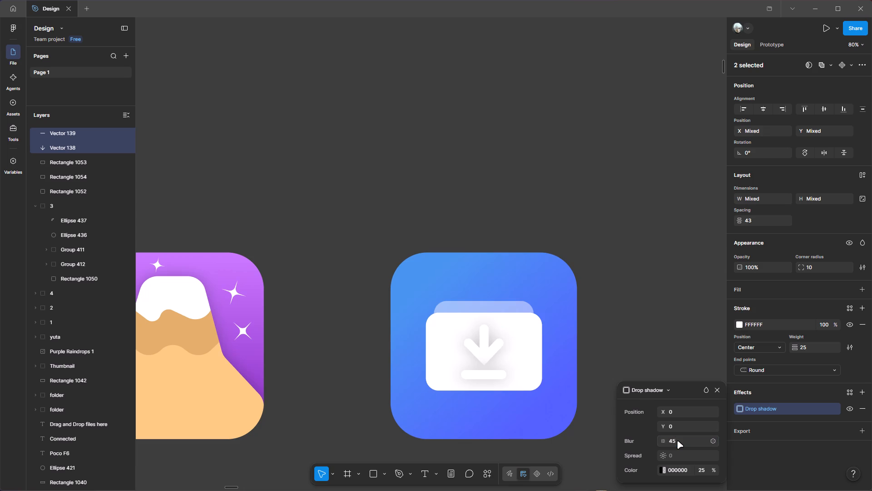
click(634, 296)
ctrl+scroll(634, 296, down, 1)
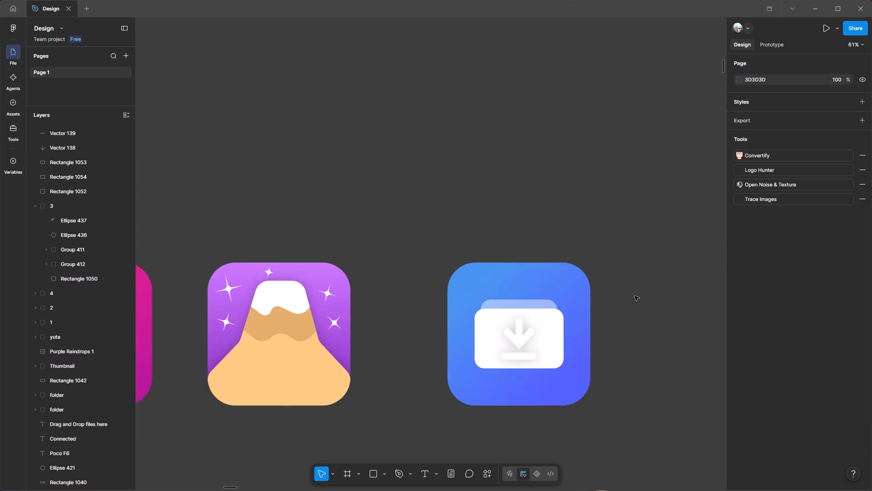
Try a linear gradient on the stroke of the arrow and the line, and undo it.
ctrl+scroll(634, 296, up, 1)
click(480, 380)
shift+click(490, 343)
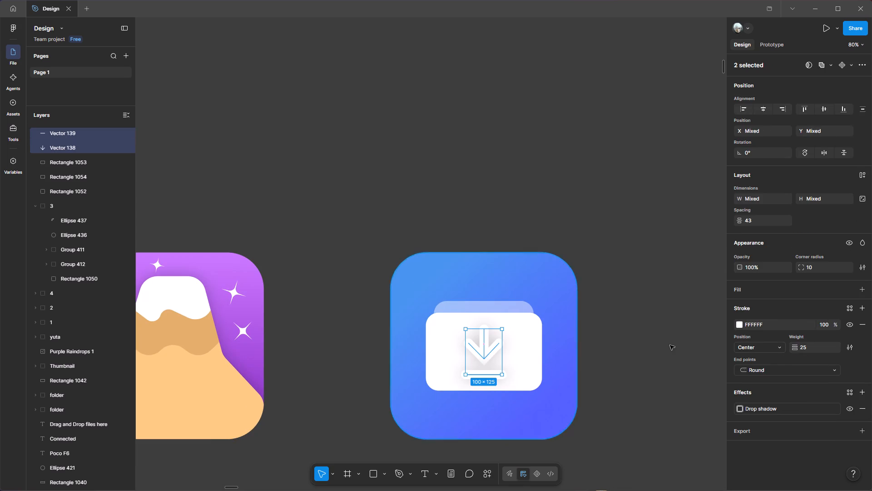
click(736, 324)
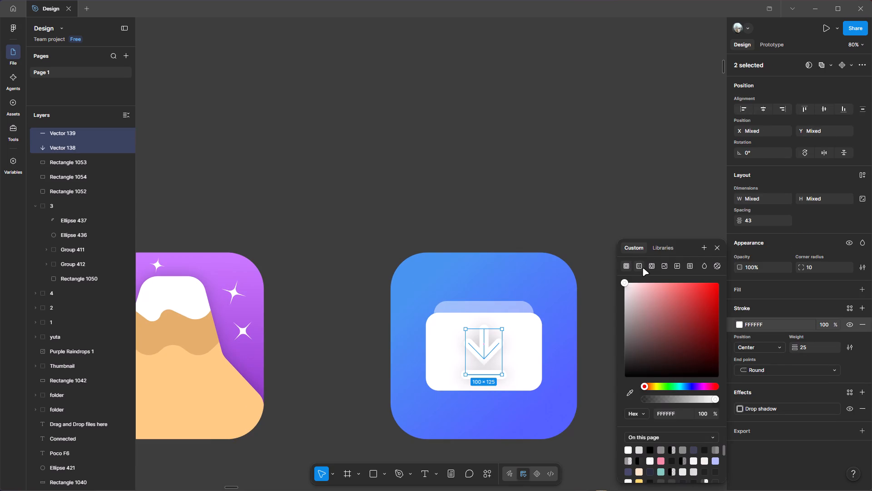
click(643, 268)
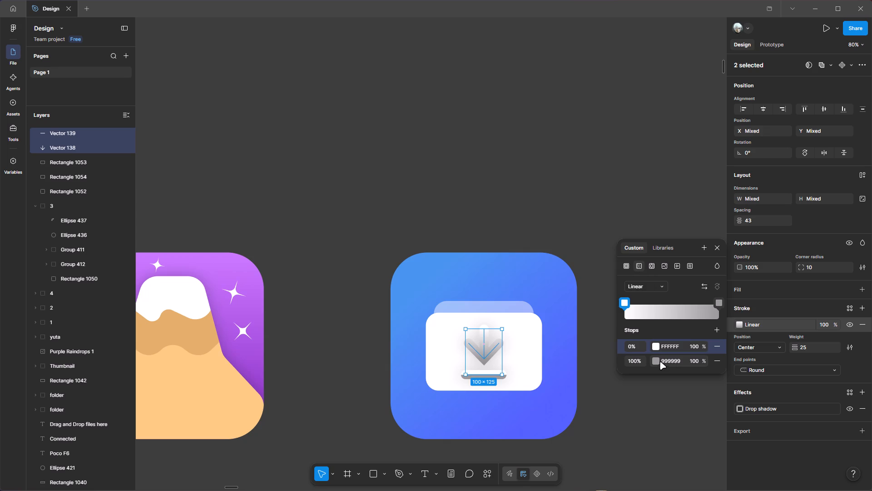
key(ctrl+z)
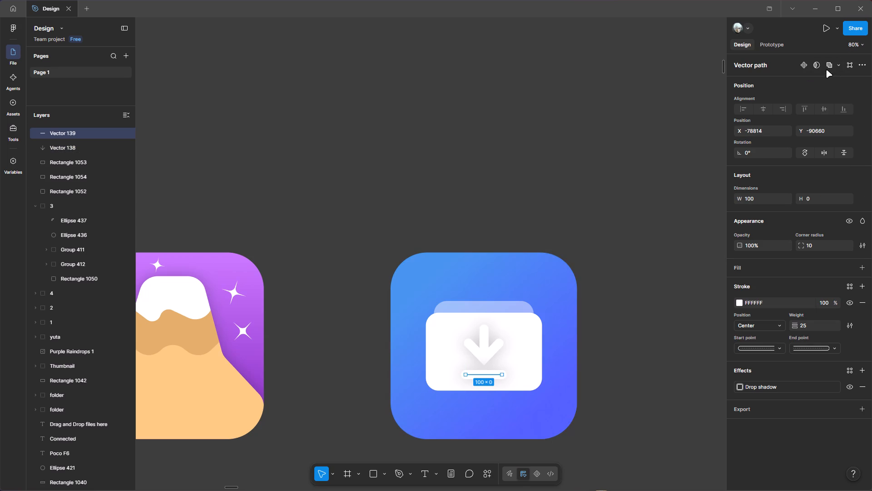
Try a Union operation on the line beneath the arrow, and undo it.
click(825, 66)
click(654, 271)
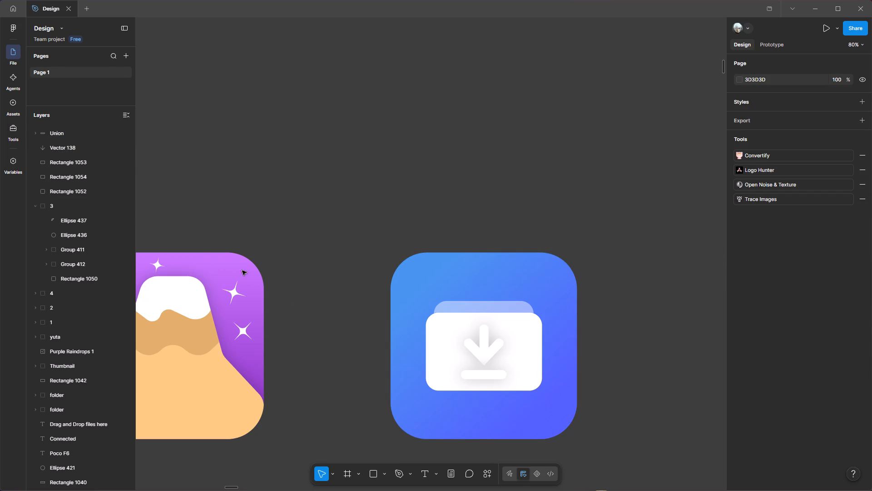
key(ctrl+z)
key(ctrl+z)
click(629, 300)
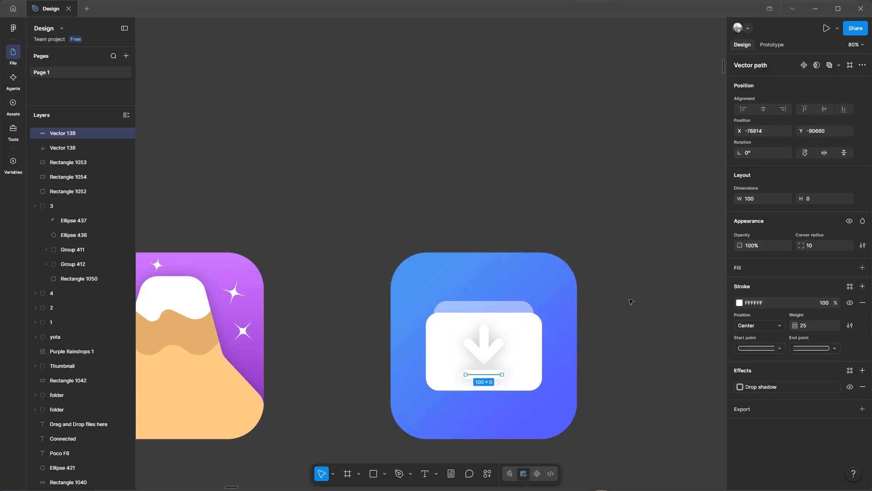
Select the arrow and the line and set their drop shadow to 45% opacity with a blur of 25.
ctrl+scroll(591, 393, up, 1)
click(447, 367)
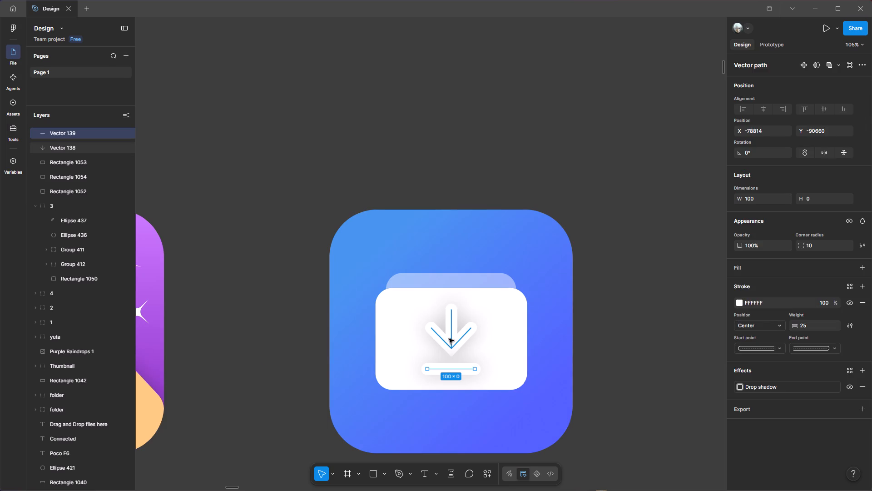
shift+click(449, 339)
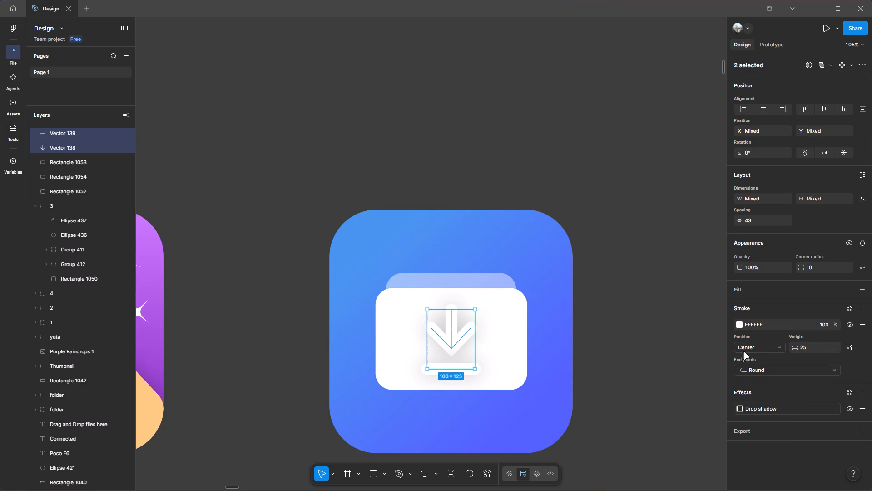
click(742, 408)
click(697, 471)
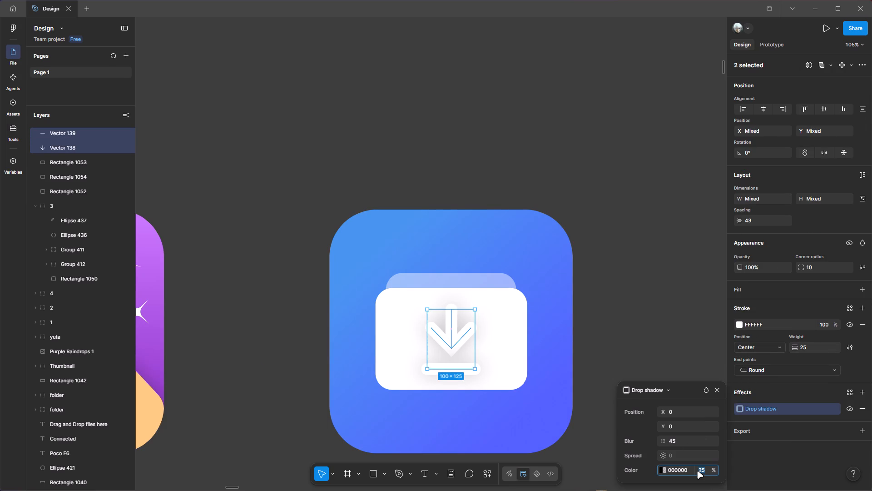
key(BackSpace)
text(45)
key(Return)
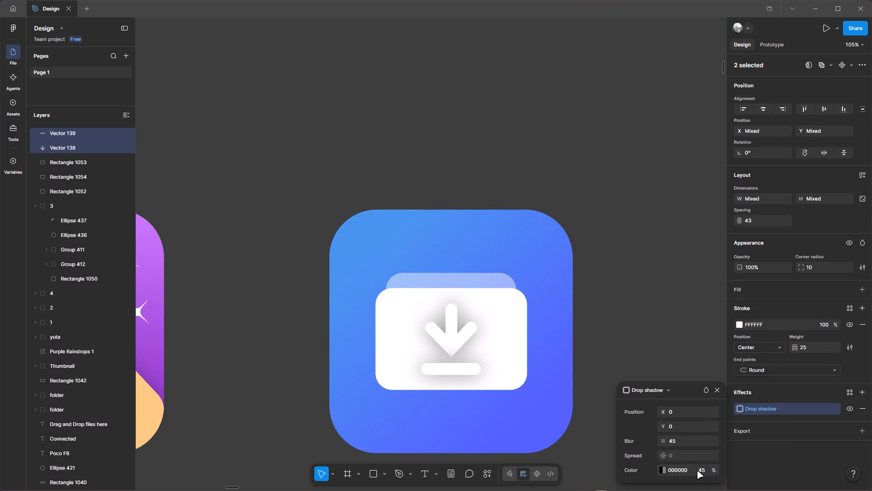
click(682, 435)
click(682, 442)
key(BackSpace)
text(25)
key(Return)
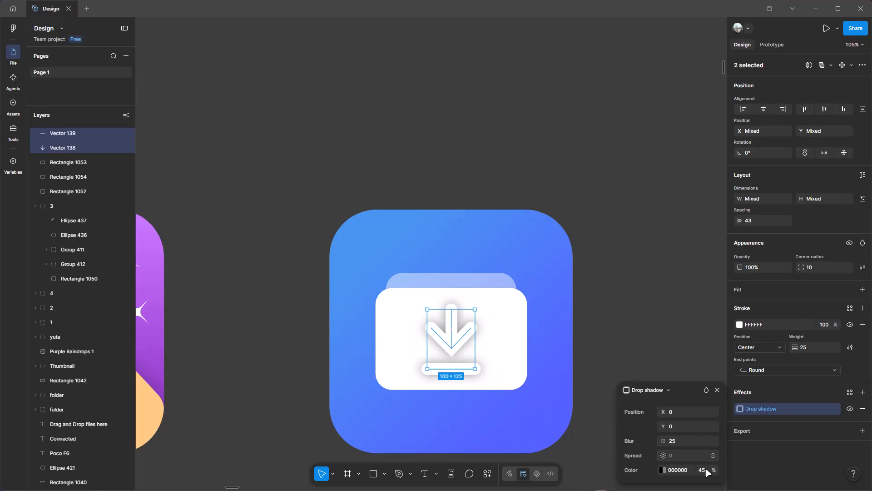
Set the opacity of the arrow and line's drop shadow to 75%.
click(705, 469)
key(BackSpace)
text(75)
key(Return)
click(644, 240)
Examine the shadowed download symbol at reduced size beside the existing icons.
ctrl+scroll(644, 240, down, 4)
key(space)
key(space)
key(space)
key(space)
key(space)
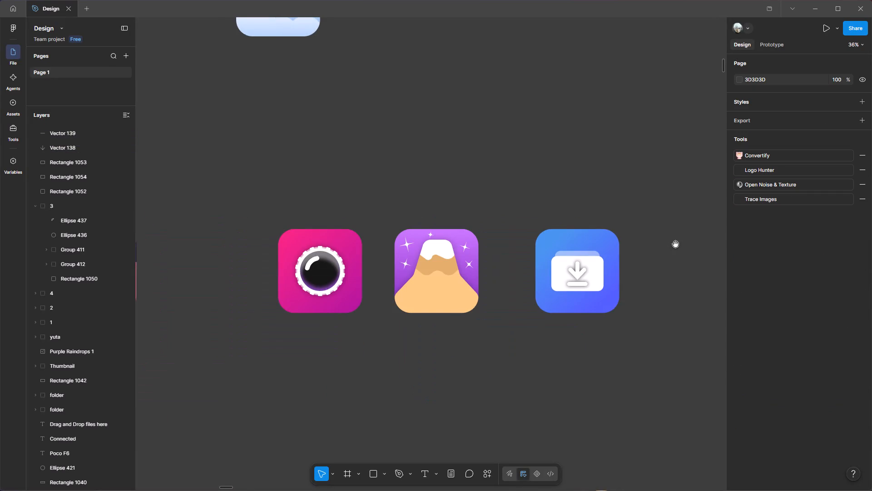
drag(675, 244, 660, 261)
ctrl+scroll(637, 273, up, 3)
key(space)
drag(614, 277, 613, 300)
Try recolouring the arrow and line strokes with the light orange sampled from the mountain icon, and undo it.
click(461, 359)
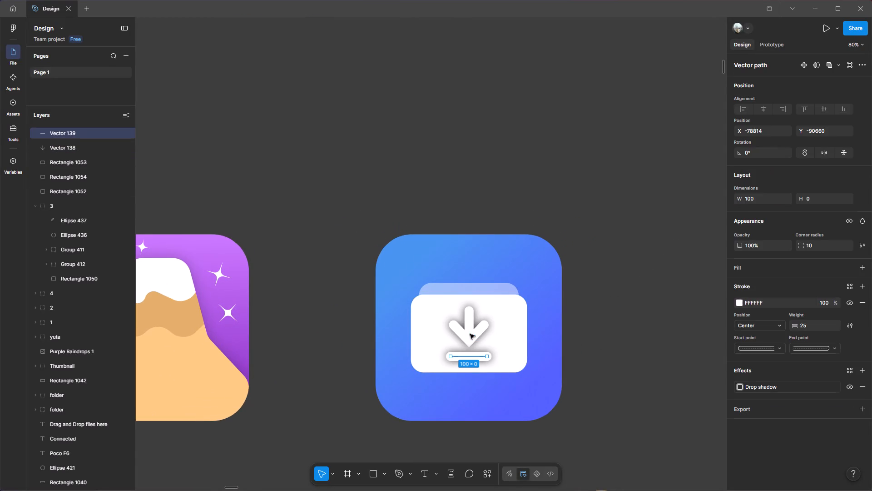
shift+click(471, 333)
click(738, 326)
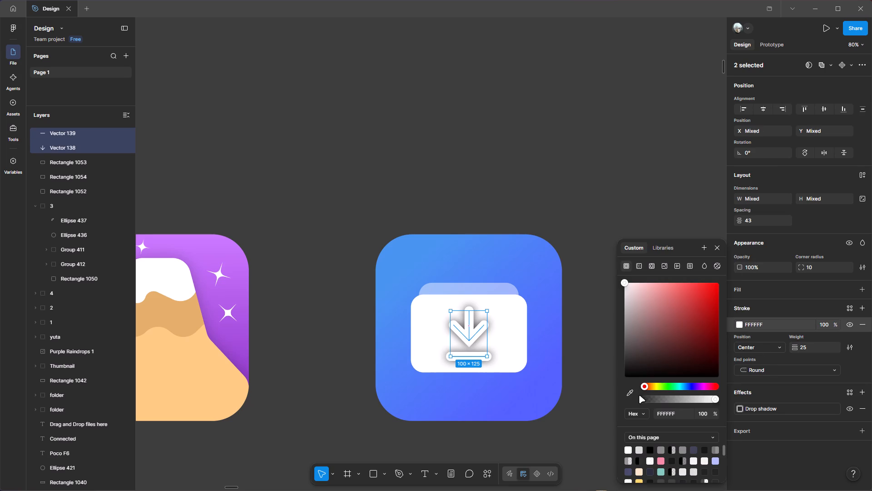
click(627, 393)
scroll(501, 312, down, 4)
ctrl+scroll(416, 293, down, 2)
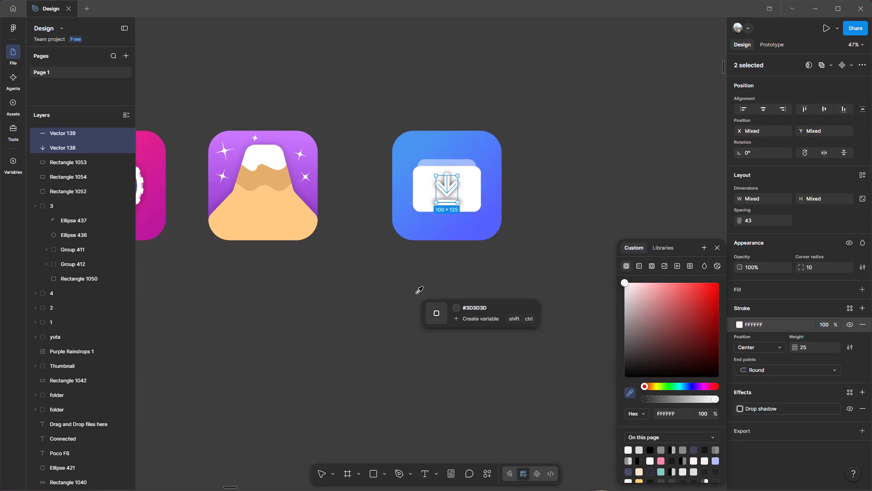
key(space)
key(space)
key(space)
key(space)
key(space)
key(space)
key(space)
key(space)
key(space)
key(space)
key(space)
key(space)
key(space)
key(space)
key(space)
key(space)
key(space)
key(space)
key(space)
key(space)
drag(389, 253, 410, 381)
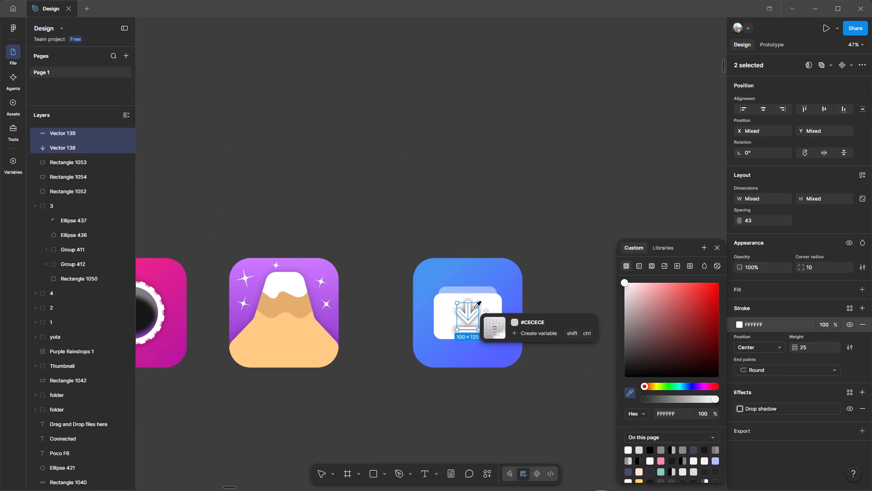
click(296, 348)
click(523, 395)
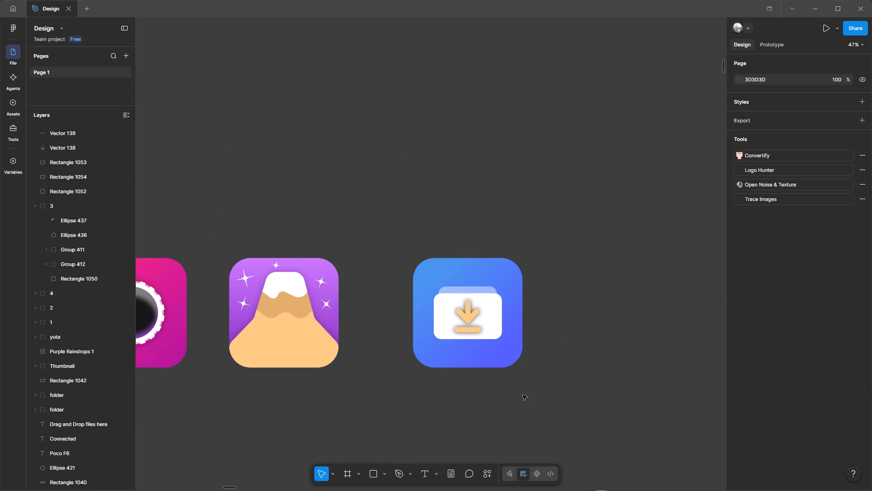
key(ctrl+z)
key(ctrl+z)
Recolour the arrow and line strokes with the light blue 4CC9F0 sampled from the colour palette image.
click(738, 323)
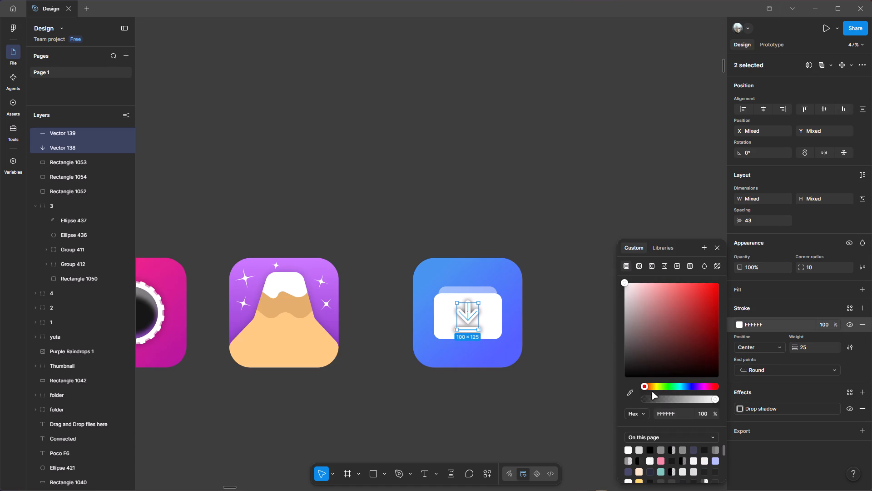
click(626, 389)
ctrl+scroll(547, 372, down, 4)
ctrl+scroll(276, 318, up, 1)
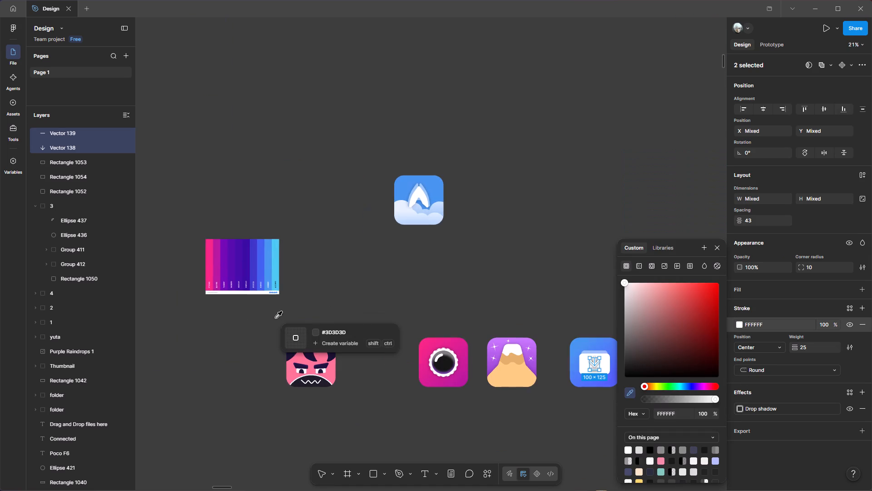
click(276, 271)
click(427, 275)
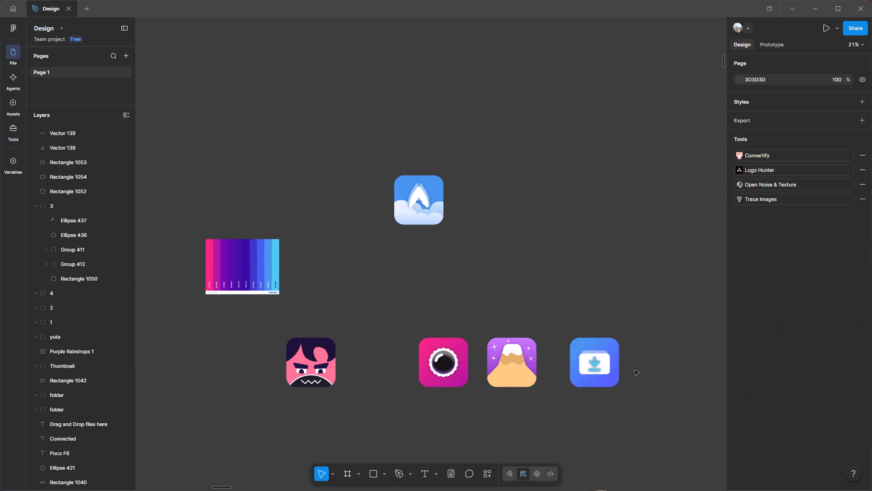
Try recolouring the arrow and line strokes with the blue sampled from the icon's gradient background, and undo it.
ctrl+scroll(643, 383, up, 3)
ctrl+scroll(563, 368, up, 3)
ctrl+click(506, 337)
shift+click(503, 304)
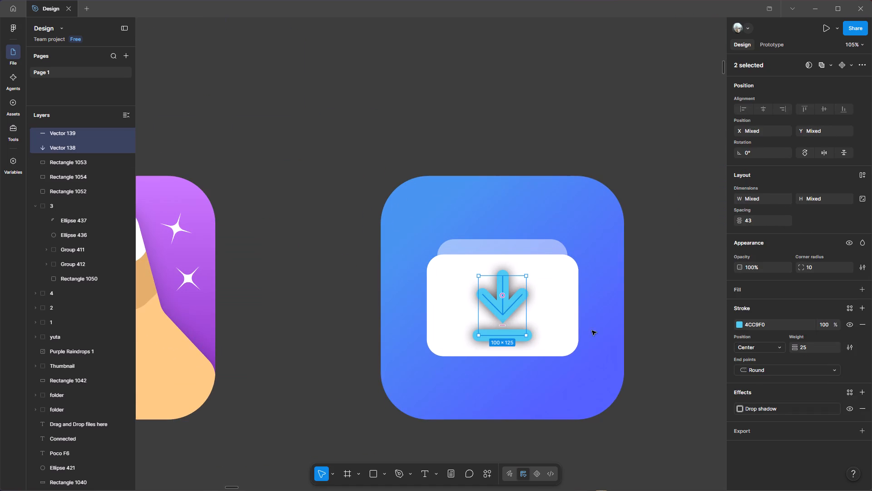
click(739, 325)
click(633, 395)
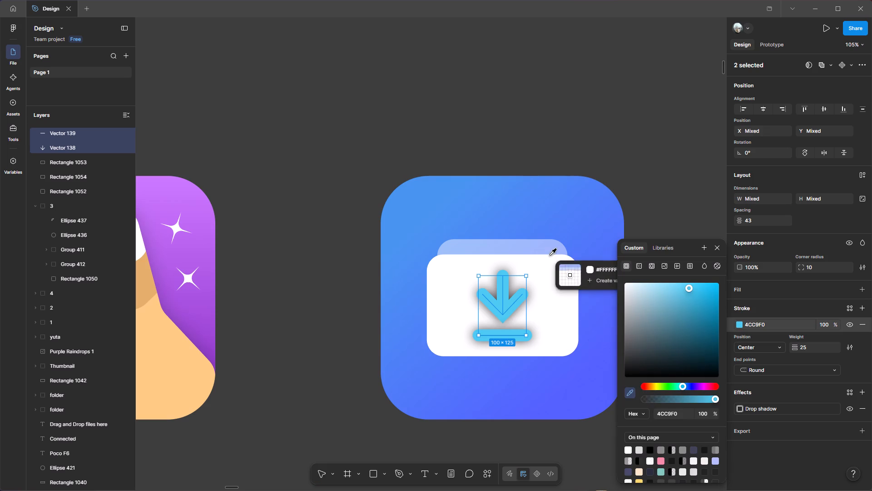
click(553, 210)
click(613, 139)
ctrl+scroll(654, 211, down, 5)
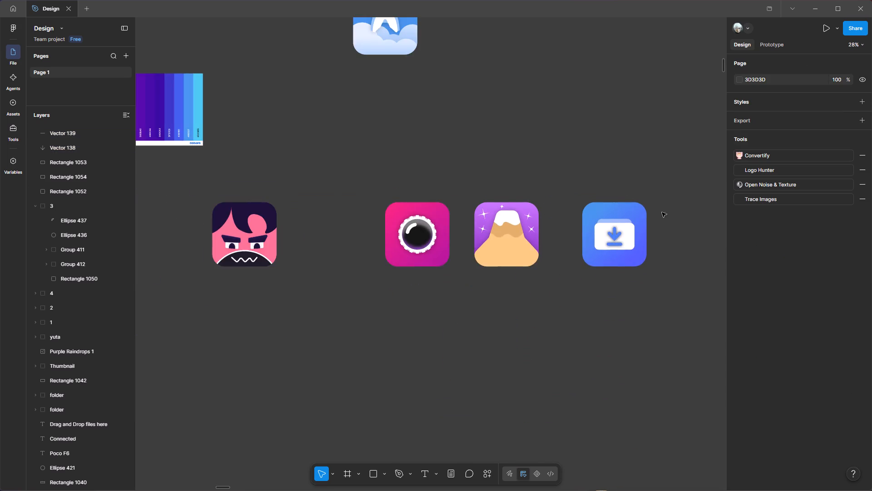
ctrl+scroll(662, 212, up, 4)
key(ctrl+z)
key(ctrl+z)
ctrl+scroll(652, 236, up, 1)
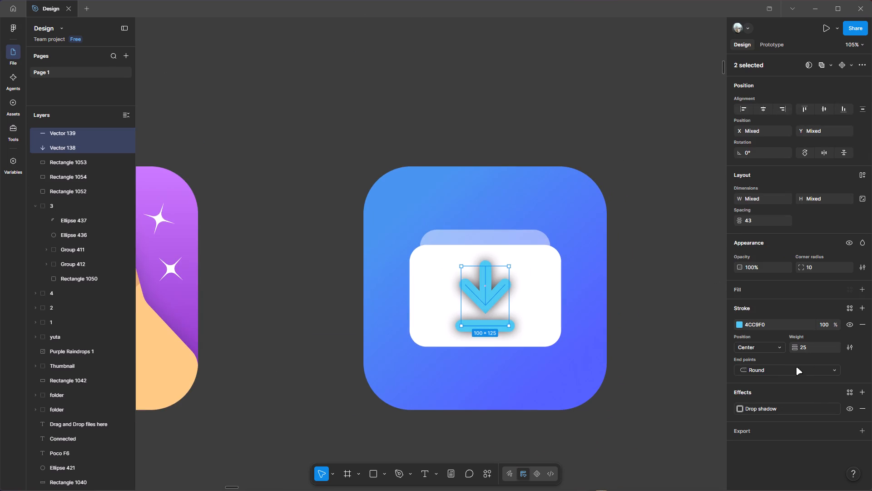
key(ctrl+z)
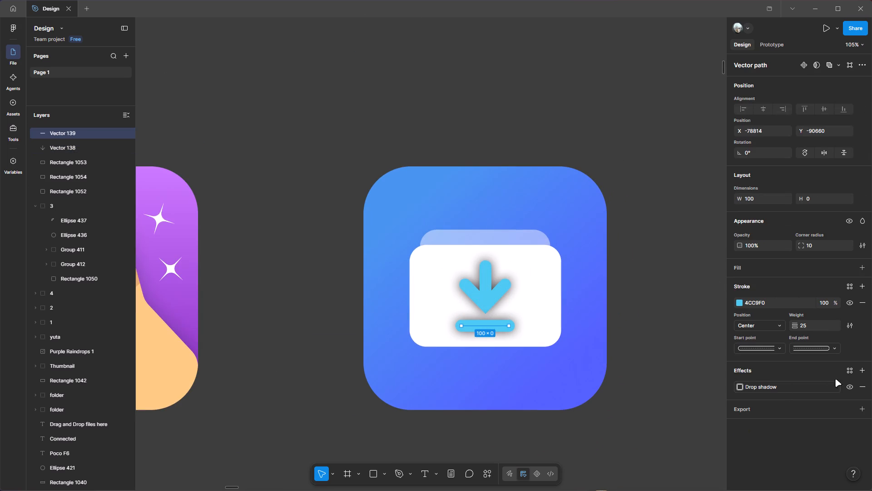
Remove the drop shadow from the line beneath the arrow.
scroll(864, 388, up, 1)
click(864, 388)
Remove the drop shadow from the download arrow.
click(484, 288)
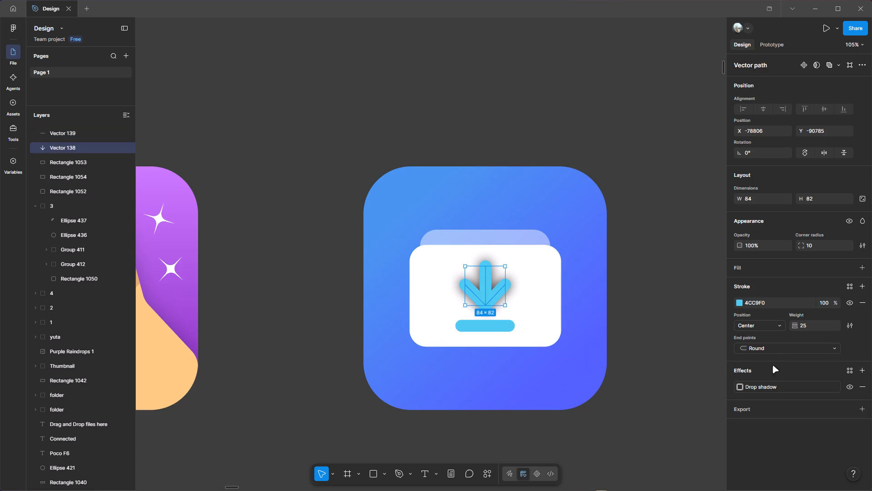
click(859, 385)
click(683, 351)
ctrl+scroll(683, 351, down, 3)
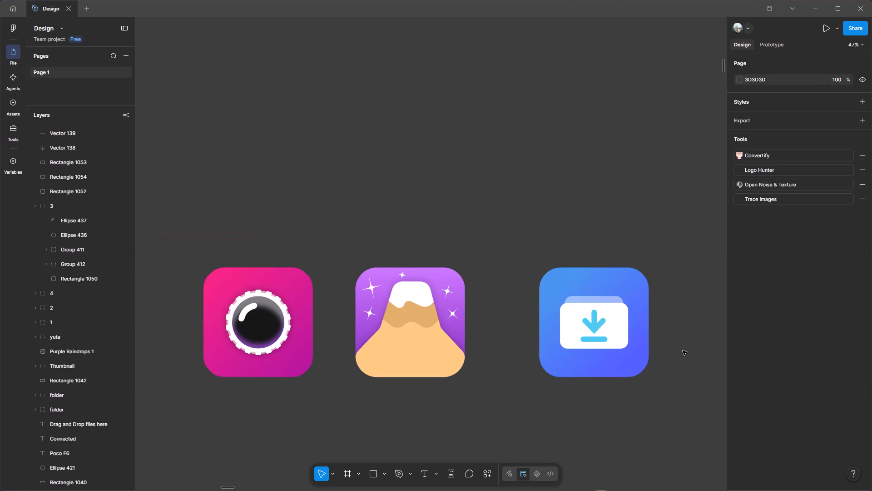
ctrl+scroll(683, 351, down, 1)
ctrl+scroll(683, 351, up, 3)
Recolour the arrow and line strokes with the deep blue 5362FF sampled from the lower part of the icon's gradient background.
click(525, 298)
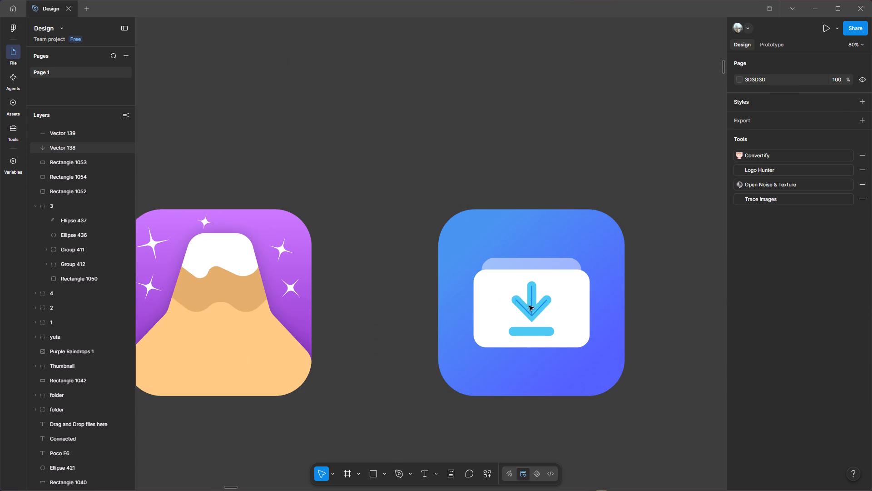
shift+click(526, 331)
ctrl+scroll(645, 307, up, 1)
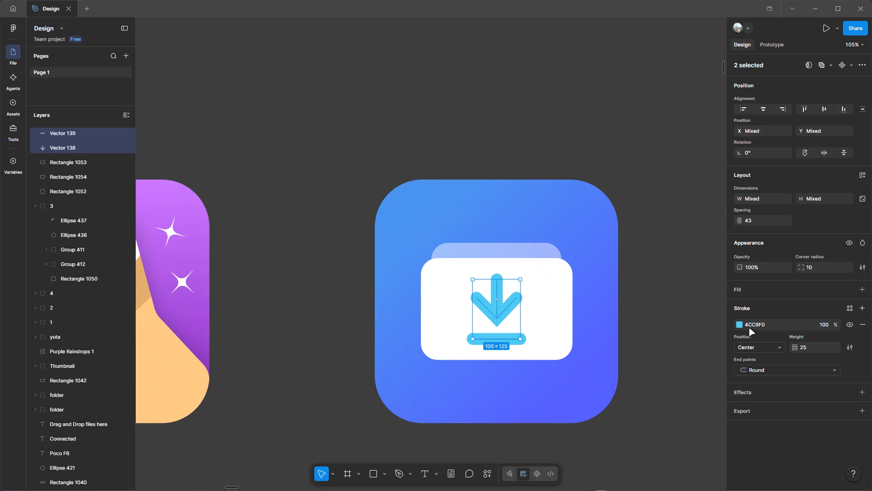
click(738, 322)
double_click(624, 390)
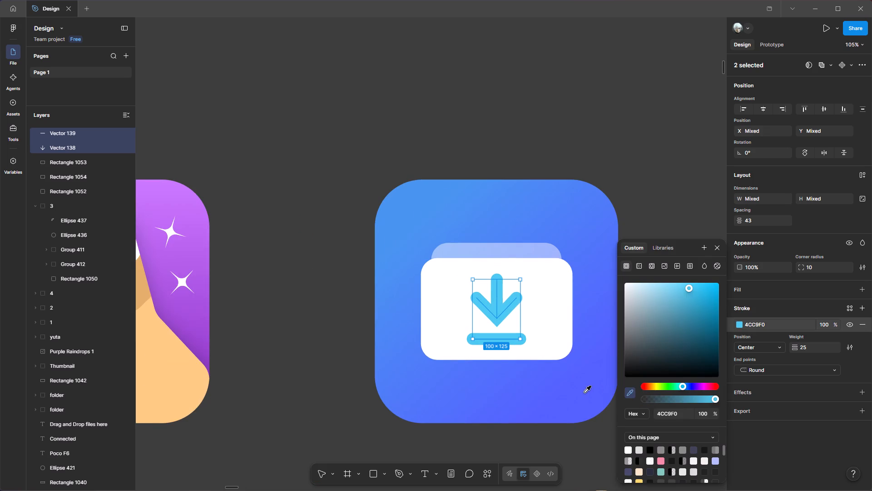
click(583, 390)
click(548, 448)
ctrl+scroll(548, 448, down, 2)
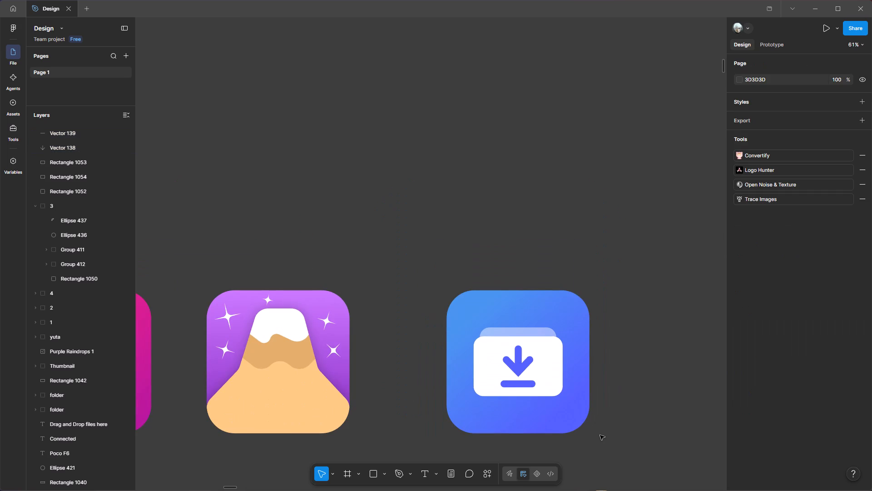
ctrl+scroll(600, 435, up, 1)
Combine the arrow and the line beneath it into one shape with Union.
click(487, 365)
shift+click(493, 345)
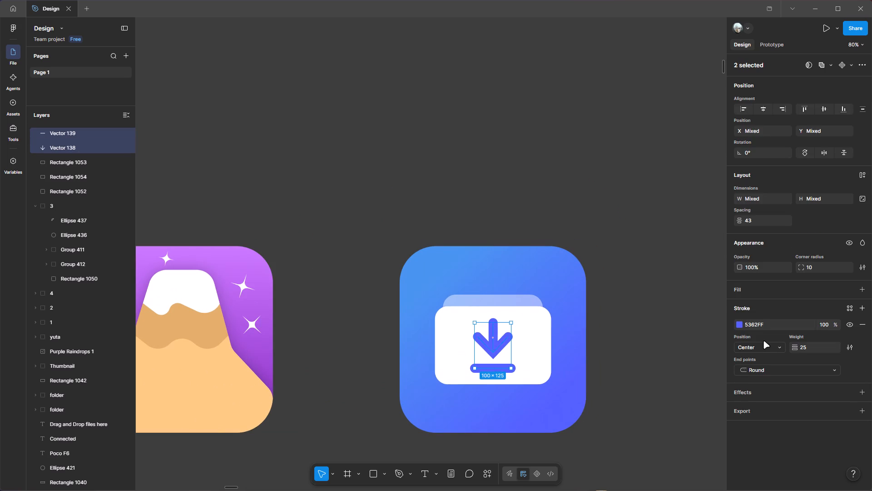
click(740, 324)
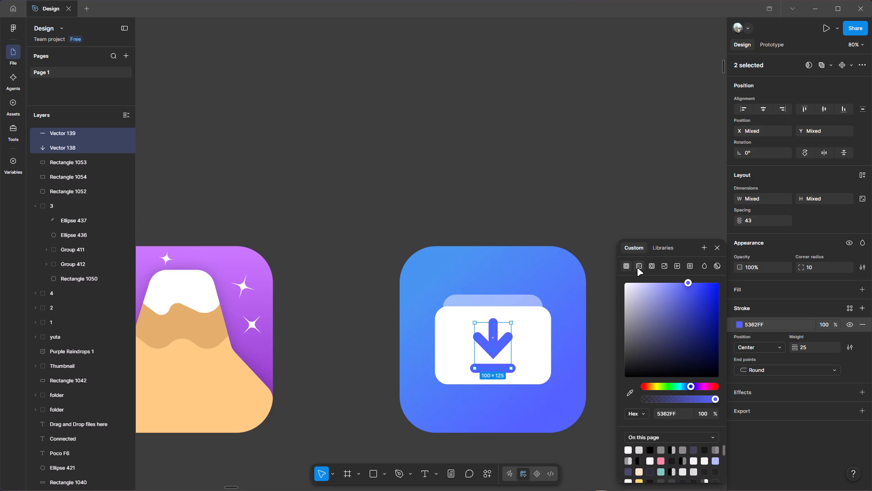
click(820, 69)
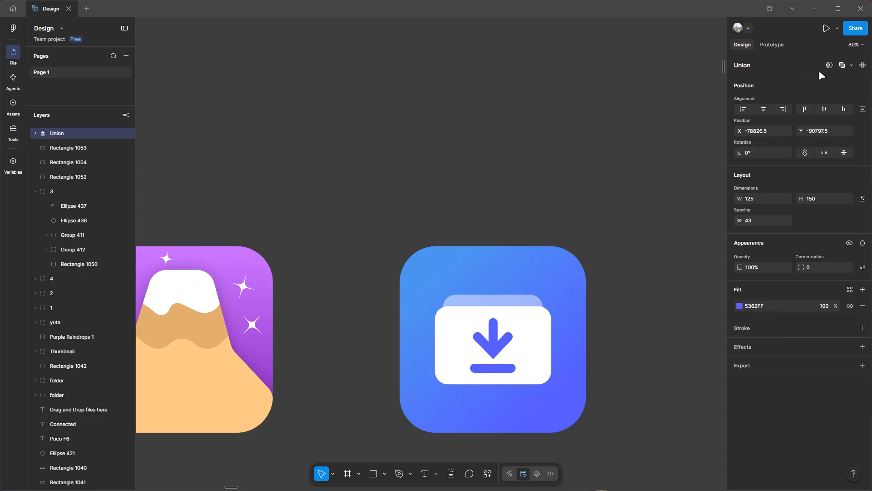
Recolour the combined arrow shape with the blue 4895EF sampled from the colour palette image.
click(736, 308)
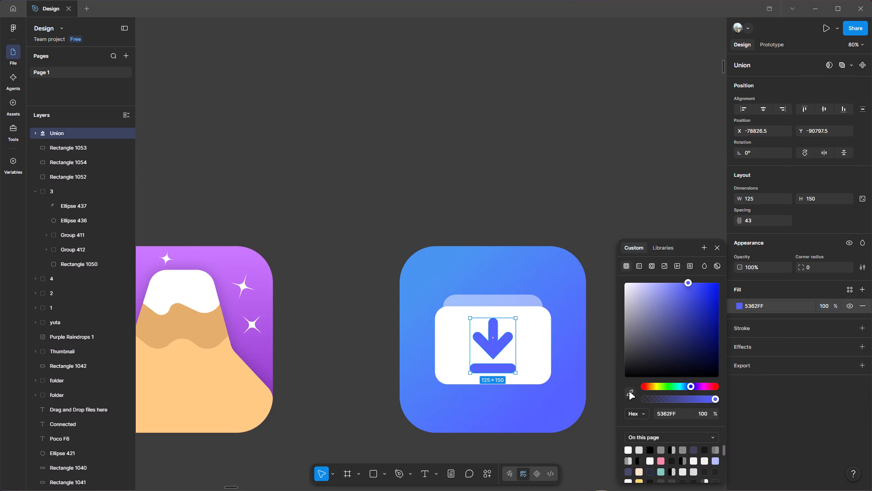
click(629, 391)
ctrl+scroll(498, 328, down, 7)
ctrl+scroll(260, 264, up, 1)
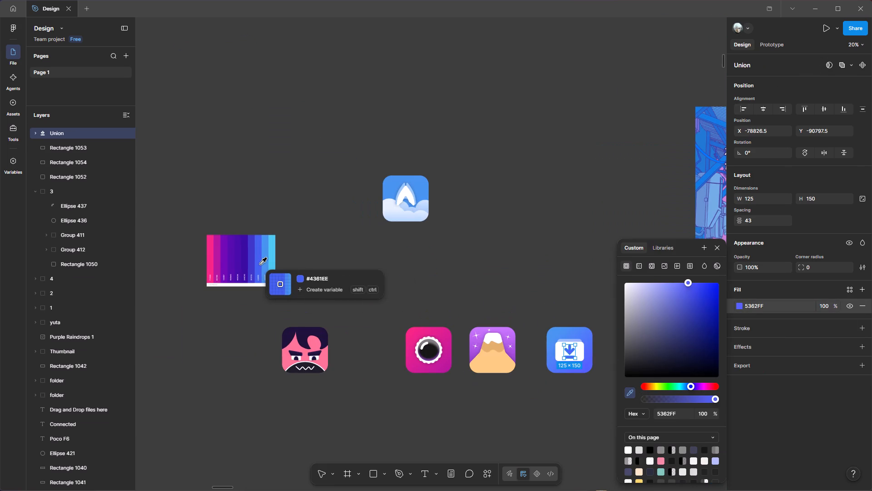
click(264, 263)
click(493, 277)
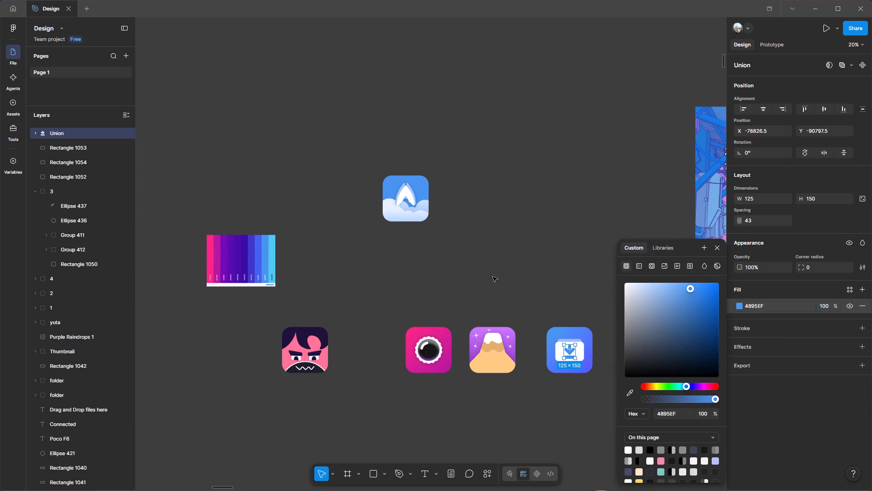
ctrl+scroll(615, 411, up, 4)
key(space)
key(space)
drag(569, 304, 577, 344)
ctrl+scroll(564, 344, up, 1)
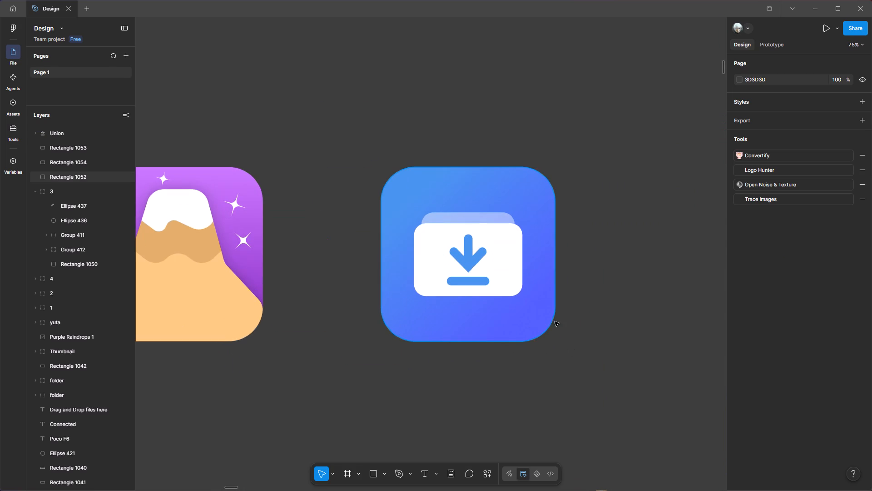
key(space)
key(space)
key(space)
key(space)
key(space)
drag(597, 306, 618, 366)
click(568, 327)
Change the arrow shape's fill to a linear gradient from 4895EF at the top to light blue 92C4FF at the bottom.
click(495, 312)
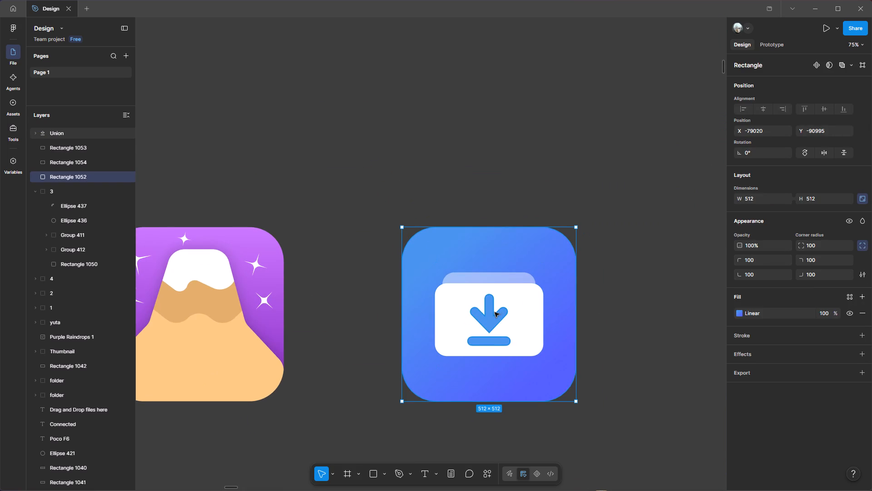
click(736, 306)
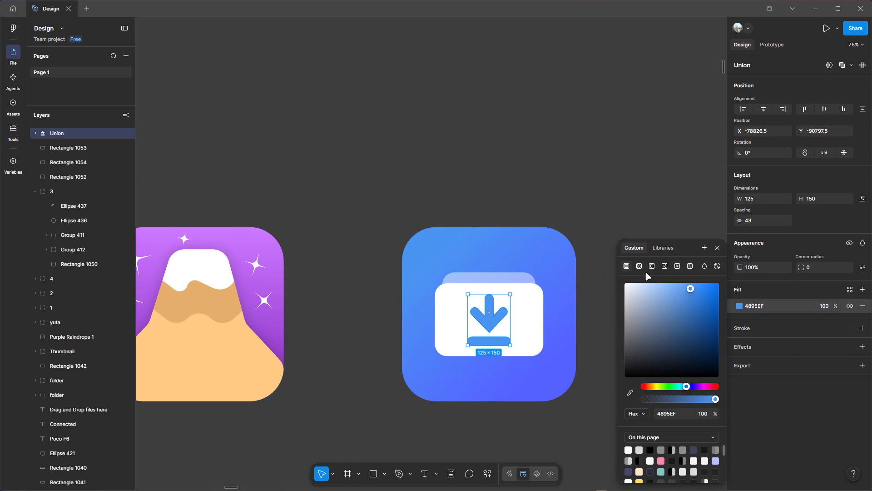
click(639, 266)
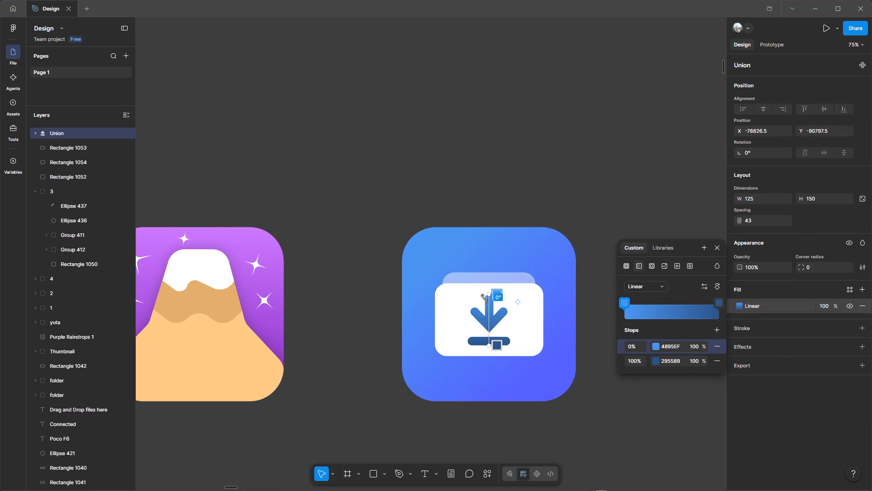
click(488, 299)
ctrl+scroll(488, 298, up, 2)
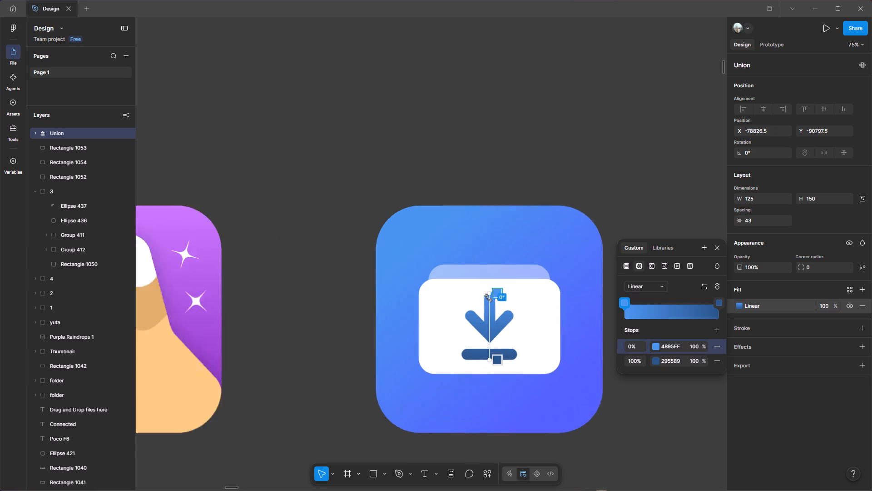
ctrl+scroll(488, 298, up, 2)
ctrl+scroll(491, 291, down, 2)
click(653, 359)
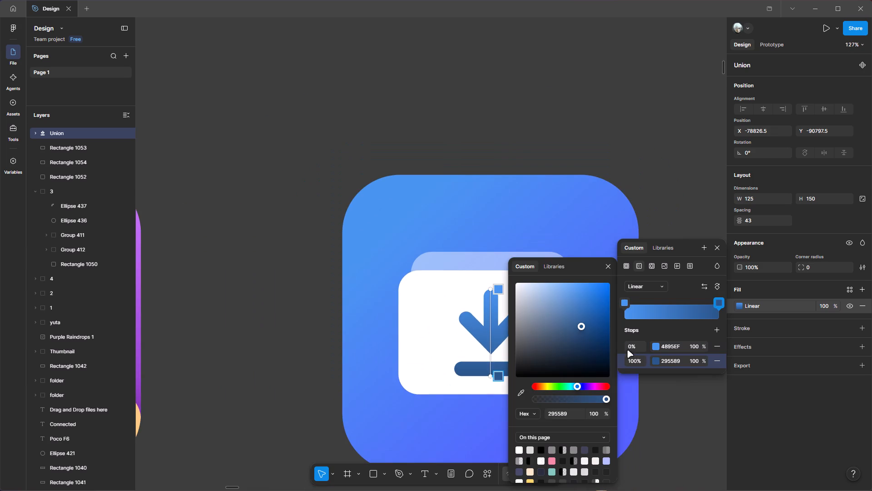
drag(566, 316, 561, 281)
drag(581, 262, 670, 253)
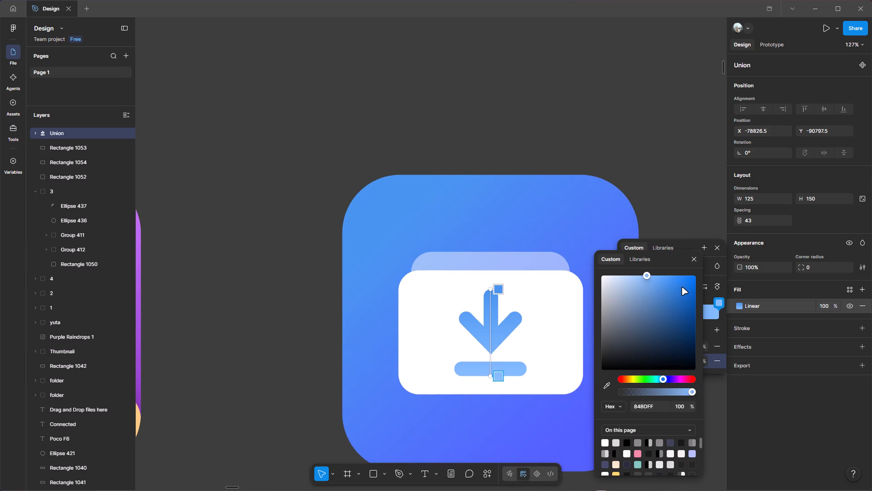
drag(644, 279, 639, 270)
drag(639, 270, 642, 270)
double_click(502, 106)
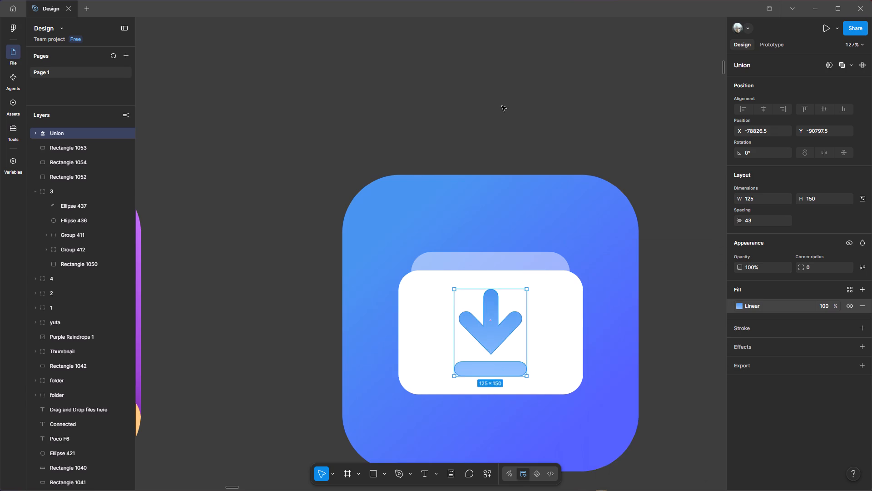
ctrl+scroll(502, 106, down, 3)
key(space)
key(space)
key(space)
drag(567, 123, 564, 190)
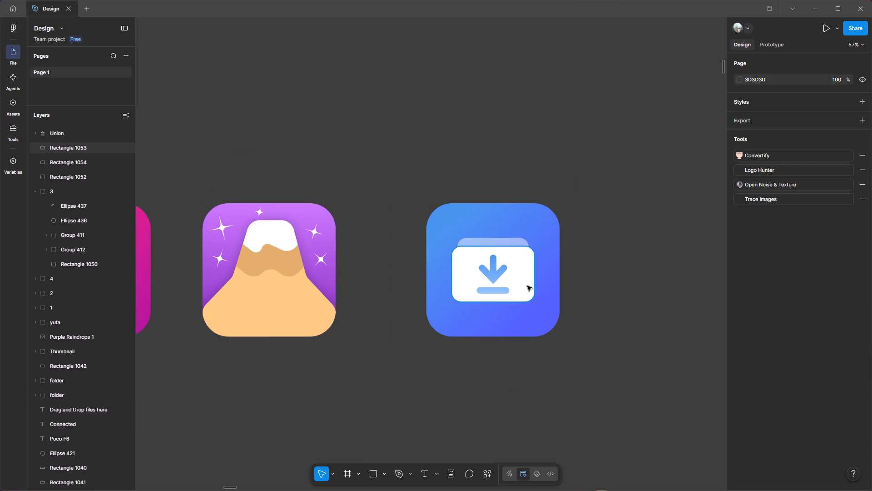
Shift the 0% stop of the arrow shape's gradient to a slightly more saturated, brighter blue.
click(495, 281)
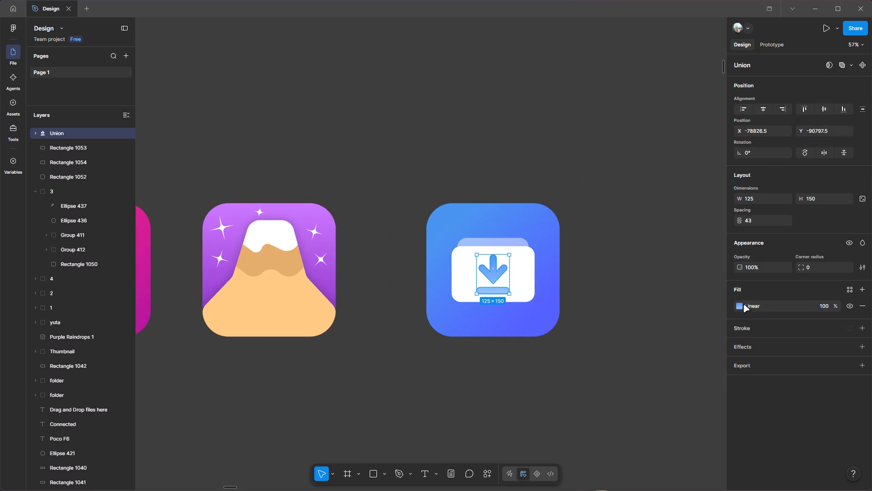
click(737, 302)
drag(687, 306, 707, 299)
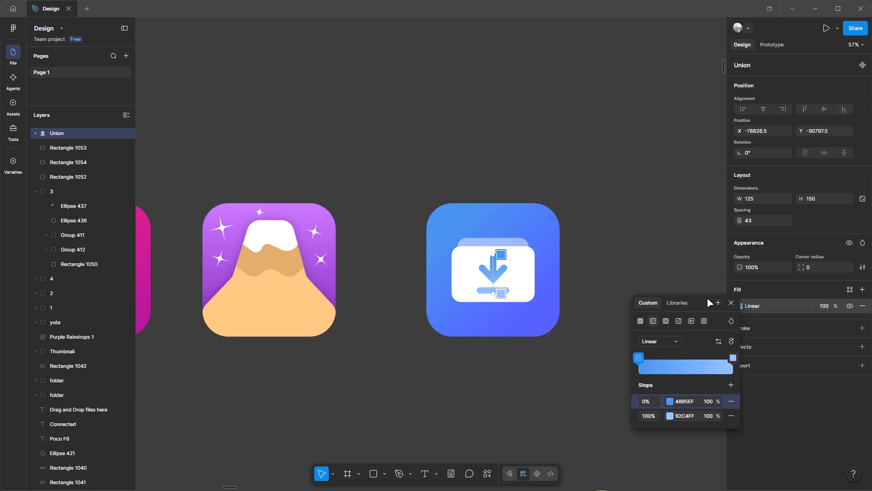
drag(707, 299, 710, 299)
click(676, 397)
drag(604, 290, 614, 285)
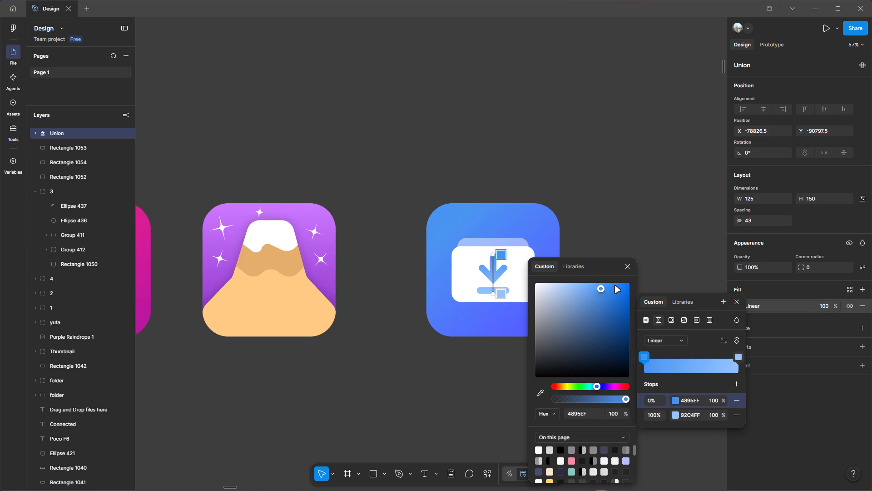
drag(614, 285, 612, 286)
click(595, 175)
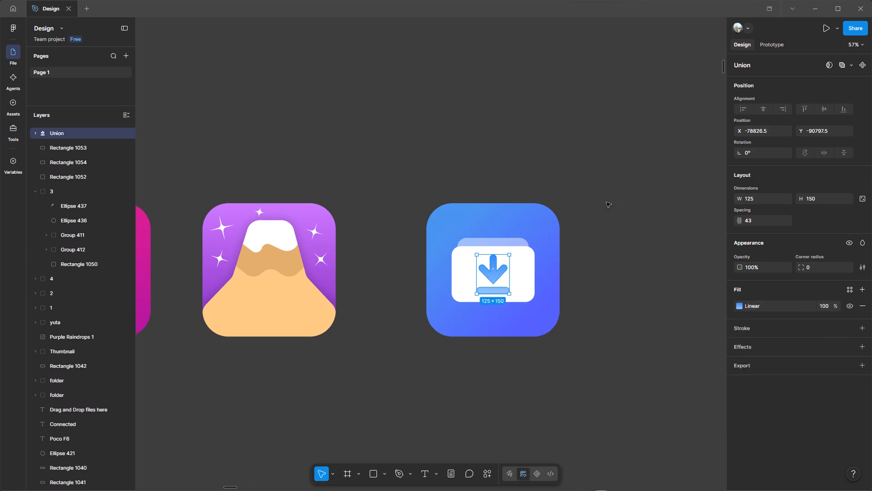
click(619, 232)
key(space)
key(space)
key(space)
drag(626, 224, 626, 254)
ctrl+scroll(565, 293, up, 1)
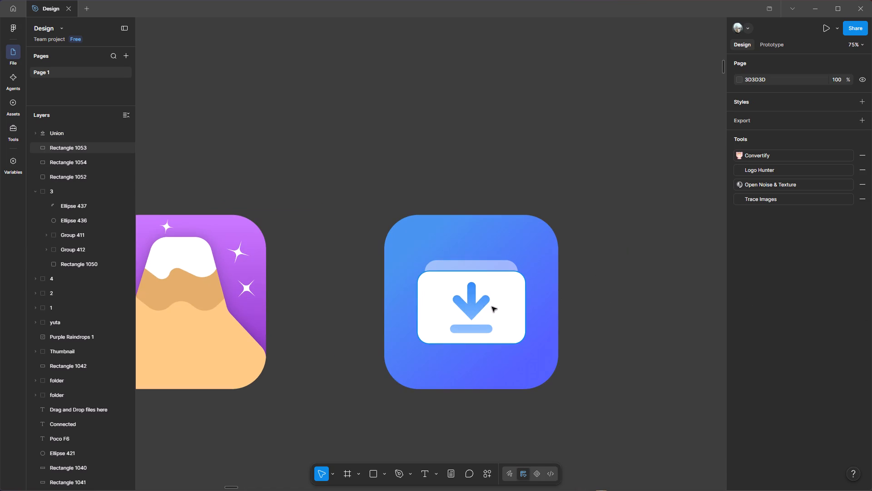
Group the two white rectangles and the combined arrow shape.
click(492, 307)
shift+click(471, 268)
shift+click(471, 261)
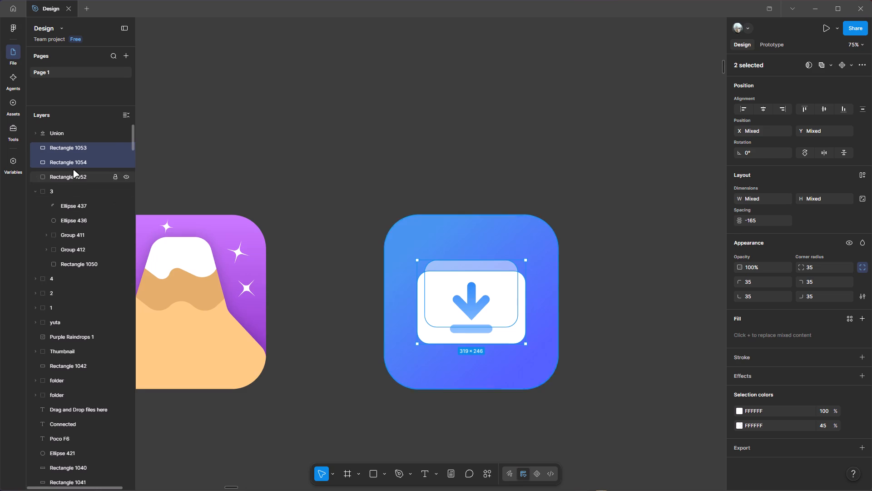
shift+click(69, 128)
key(ctrl+g)
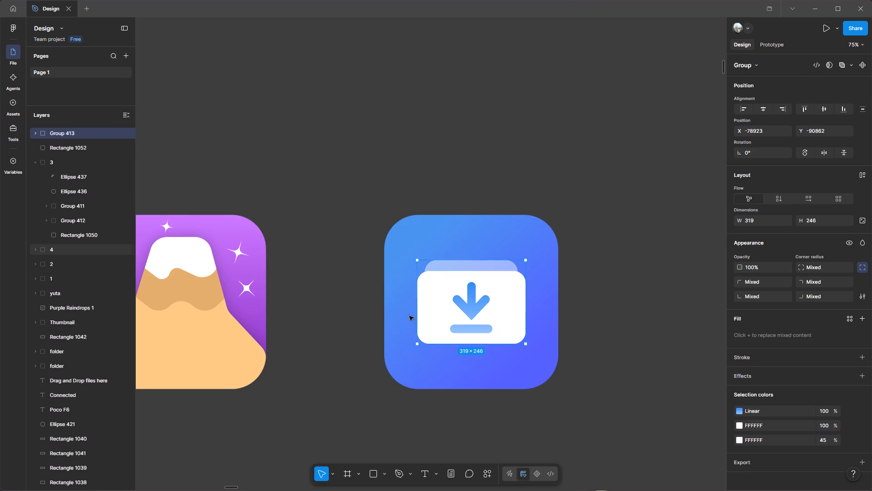
Add a drop shadow to the group with Y offset 0 and blur 45.
click(861, 377)
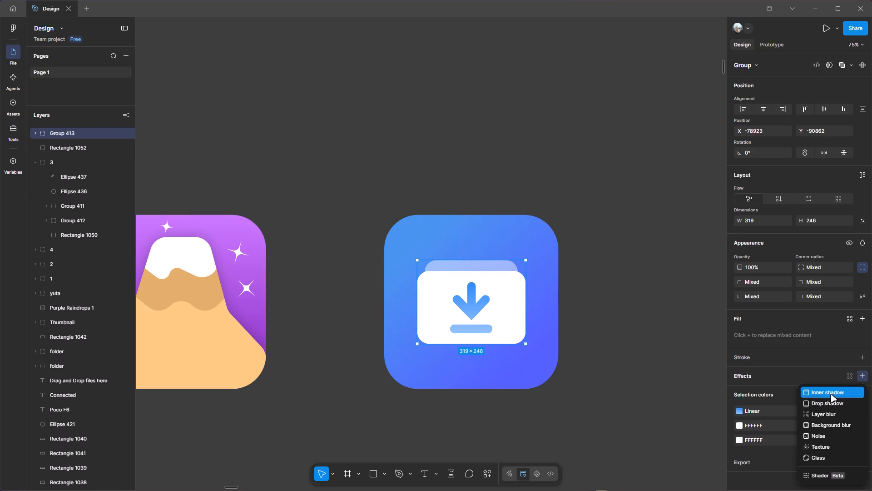
click(818, 399)
click(675, 403)
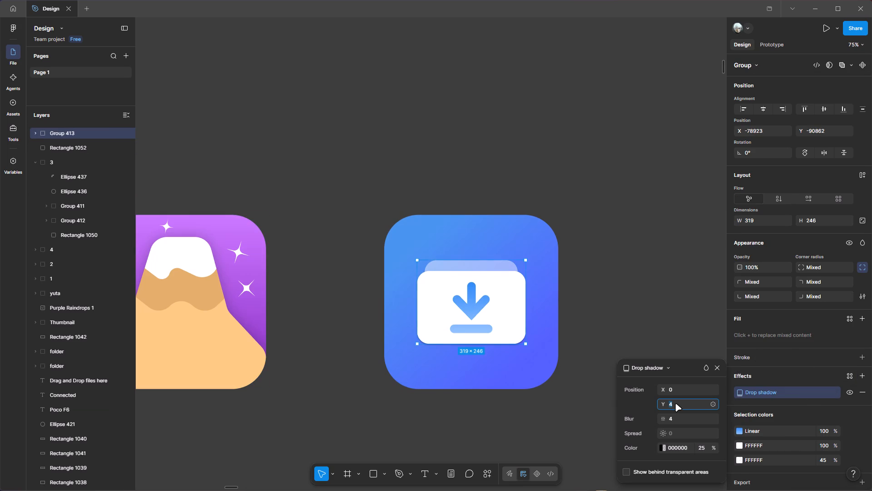
key(BackSpace)
key(0)
click(671, 417)
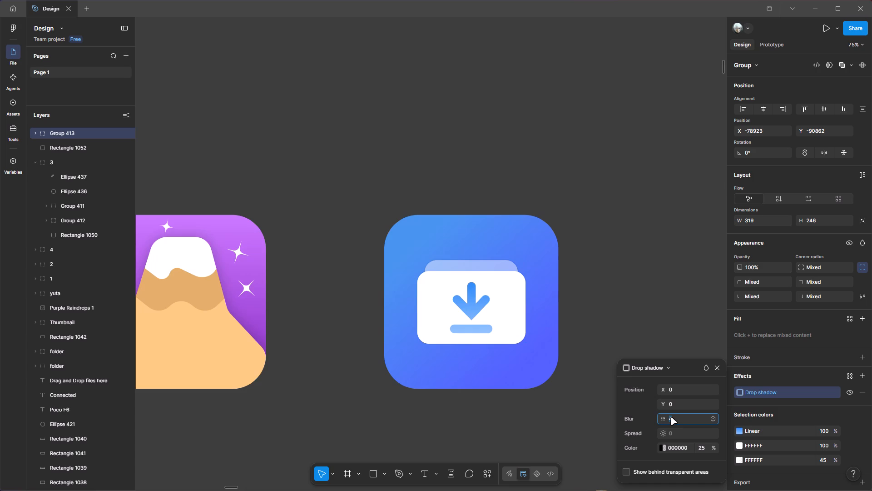
key(BackSpace)
text(45)
key(Return)
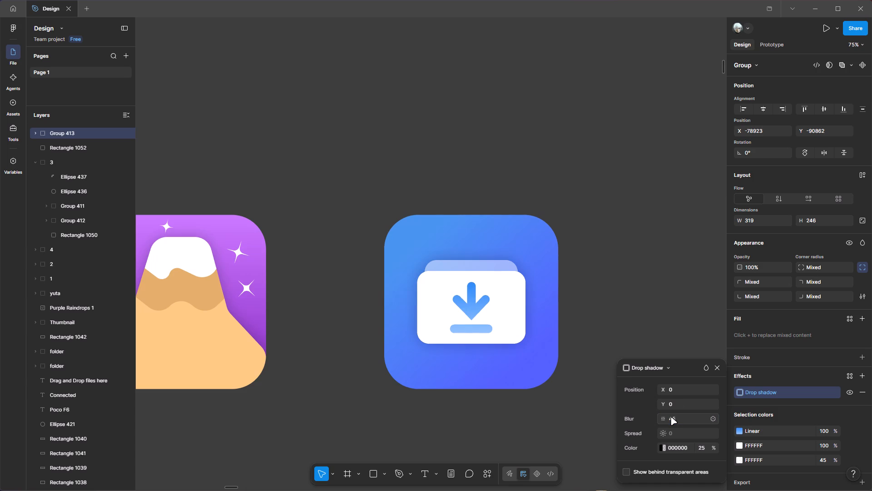
click(641, 270)
Examine the download icon alongside the neighbouring camera and mountain icons.
ctrl+scroll(641, 270, down, 3)
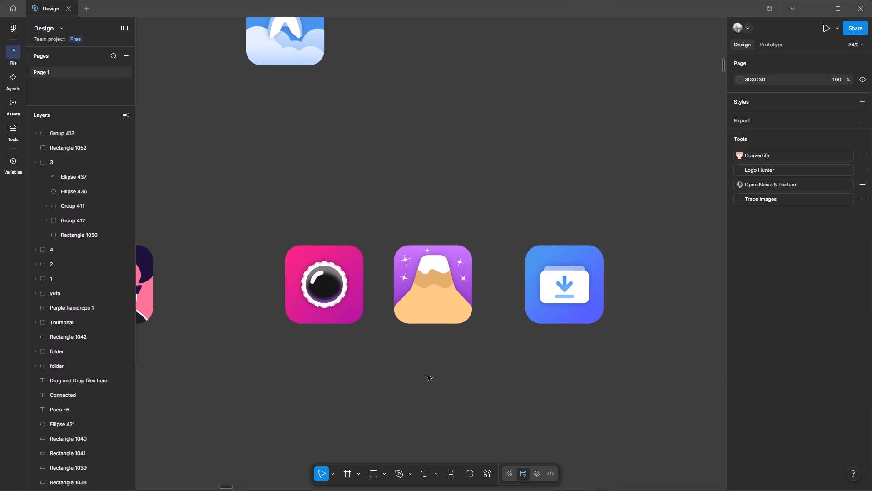
key(space)
key(space)
key(space)
key(space)
key(space)
key(space)
key(space)
key(space)
key(space)
drag(575, 361, 569, 383)
key(space)
key(space)
drag(636, 351, 623, 365)
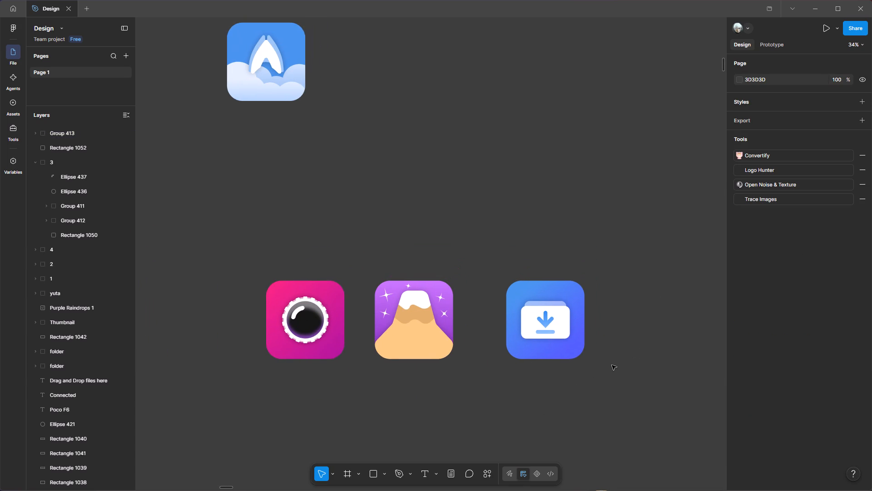
Examine the download icon at different zoom levels alongside the neighbouring app icons and the colour palette.
ctrl+scroll(612, 365, up, 3)
key(space)
key(space)
key(space)
key(space)
key(space)
key(space)
key(space)
key(space)
key(space)
key(space)
key(space)
key(space)
key(space)
drag(518, 362, 700, 409)
ctrl+scroll(476, 409, down, 3)
key(space)
key(space)
key(space)
key(space)
drag(662, 444, 619, 436)
ctrl+scroll(607, 426, down, 3)
key(space)
key(space)
key(space)
drag(637, 420, 599, 404)
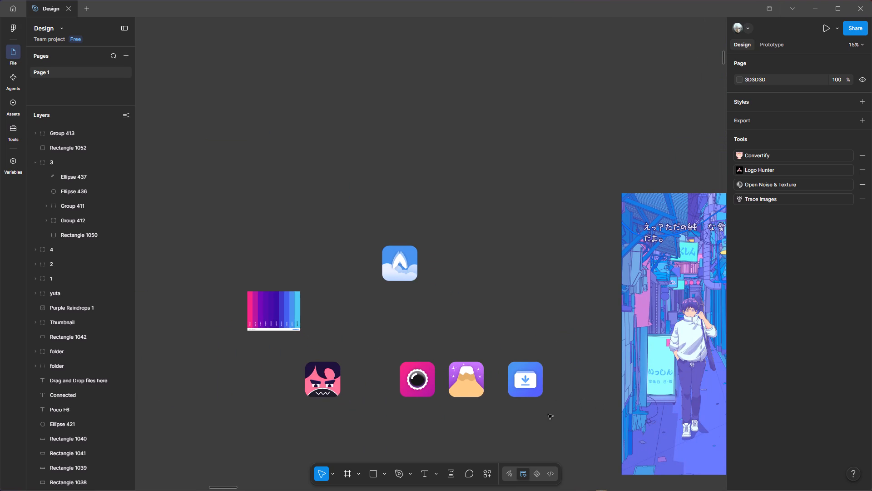
Scale the white rectangles and arrow group down proportionally to about 293 × 226 and centre it in the blue rounded square.
ctrl+scroll(548, 414, up, 2)
click(509, 358)
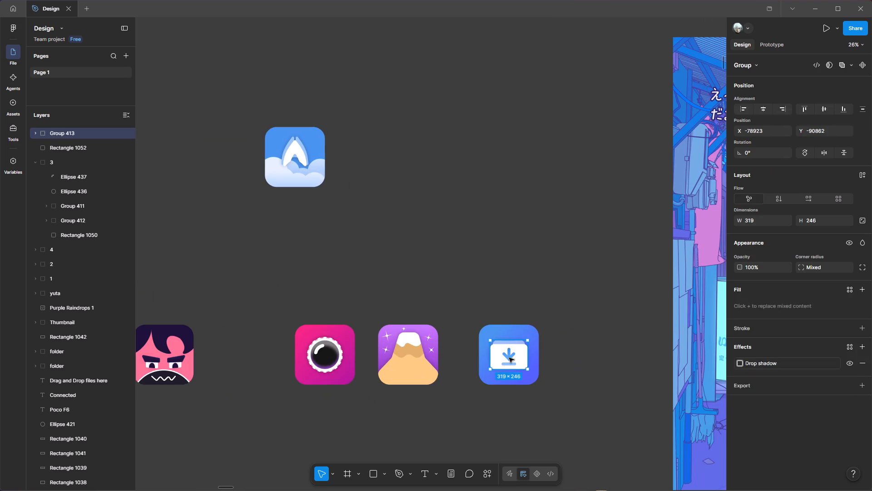
ctrl+scroll(515, 363, up, 3)
ctrl+scroll(570, 365, up, 1)
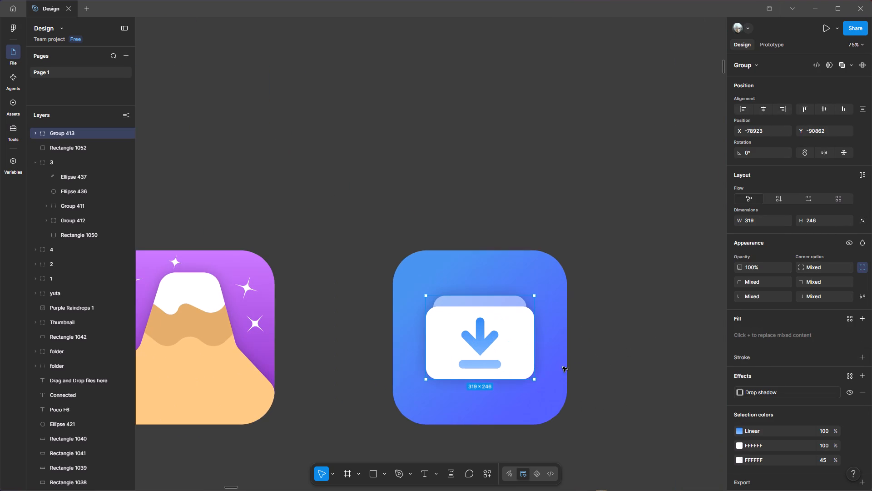
shift+drag(535, 381, 520, 373)
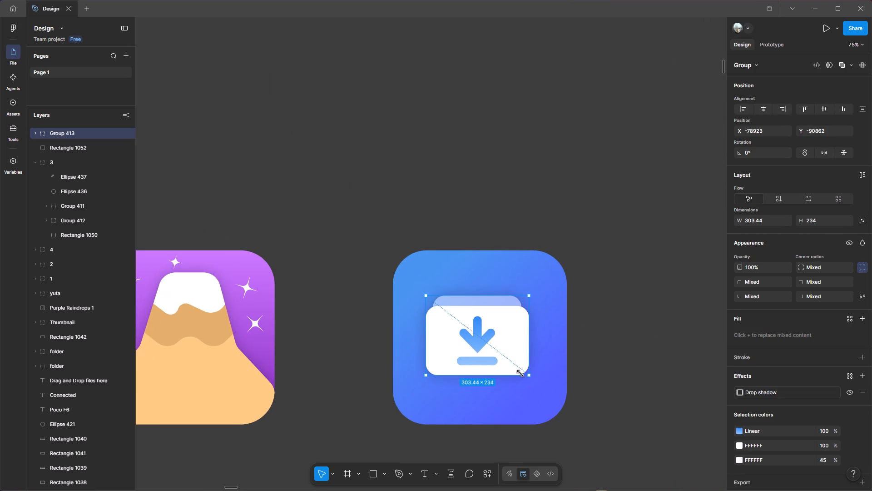
shift+drag(520, 373, 519, 372)
click(493, 341)
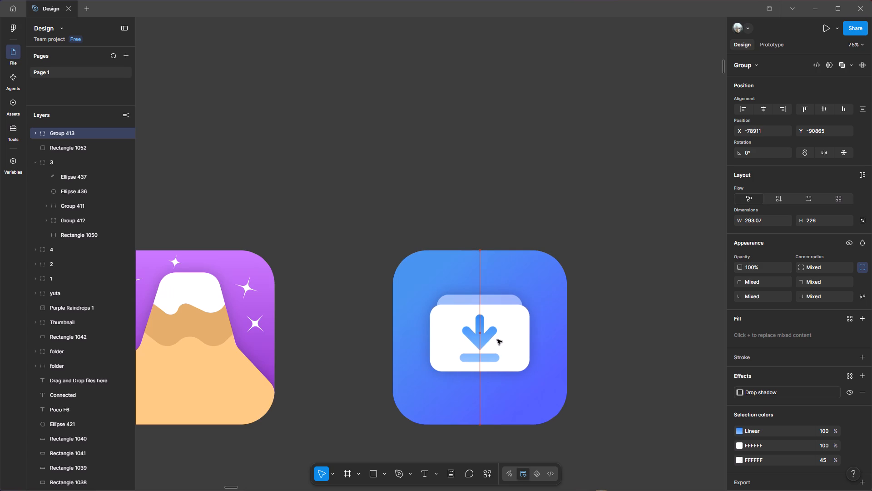
click(650, 335)
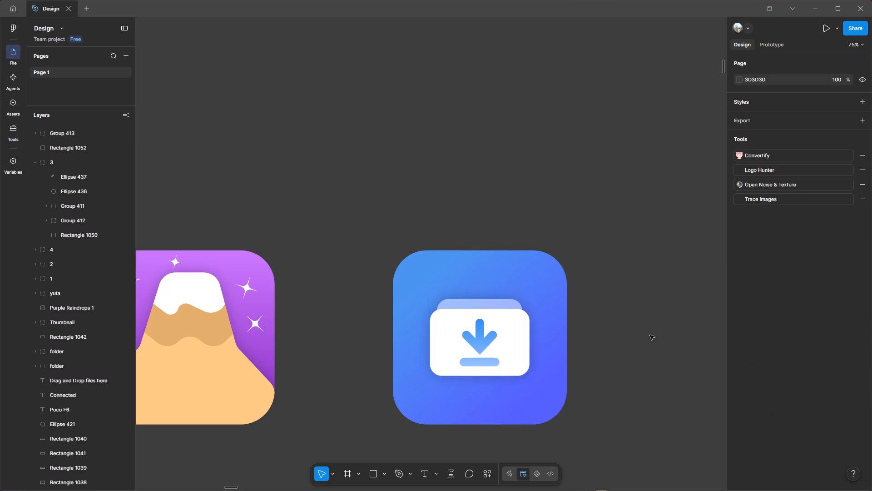
Compare the download icon with the row of neighbouring app icons.
ctrl+scroll(650, 335, down, 4)
key(space)
key(space)
key(space)
key(space)
key(space)
key(space)
key(space)
key(space)
drag(669, 335, 646, 335)
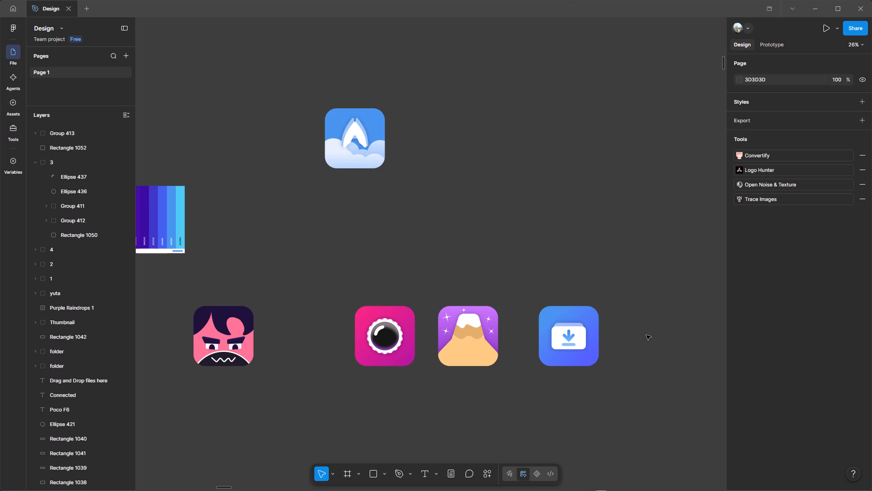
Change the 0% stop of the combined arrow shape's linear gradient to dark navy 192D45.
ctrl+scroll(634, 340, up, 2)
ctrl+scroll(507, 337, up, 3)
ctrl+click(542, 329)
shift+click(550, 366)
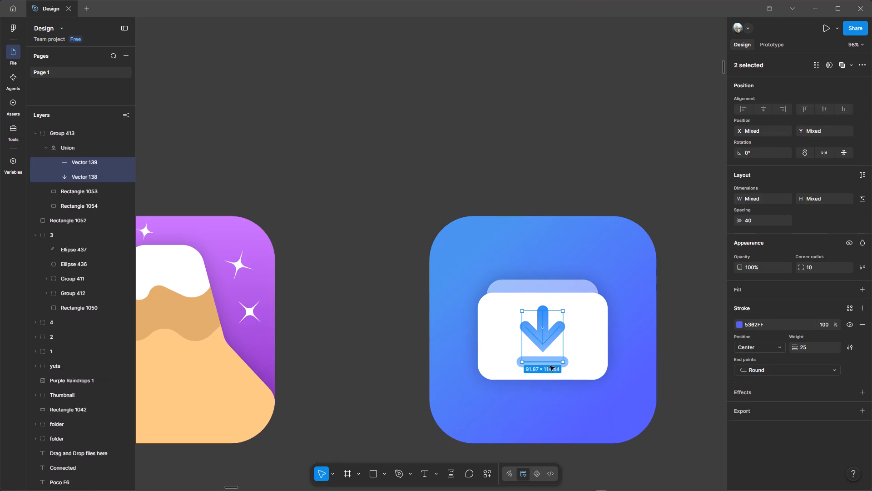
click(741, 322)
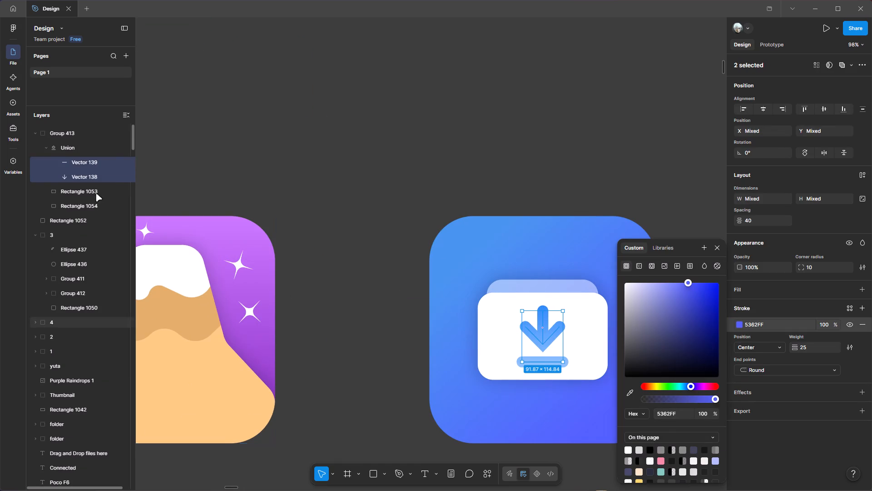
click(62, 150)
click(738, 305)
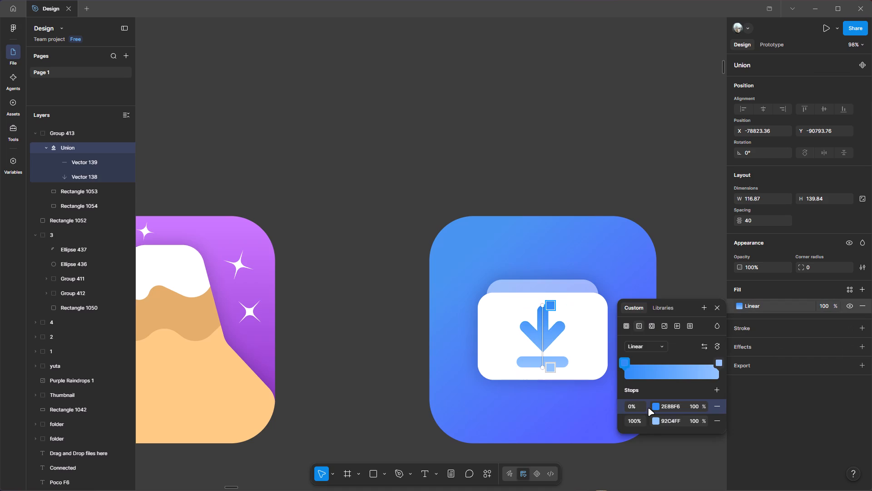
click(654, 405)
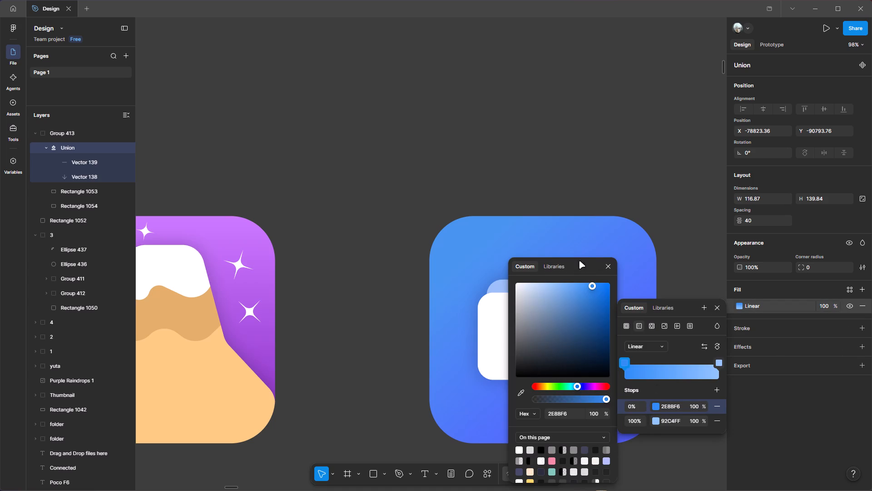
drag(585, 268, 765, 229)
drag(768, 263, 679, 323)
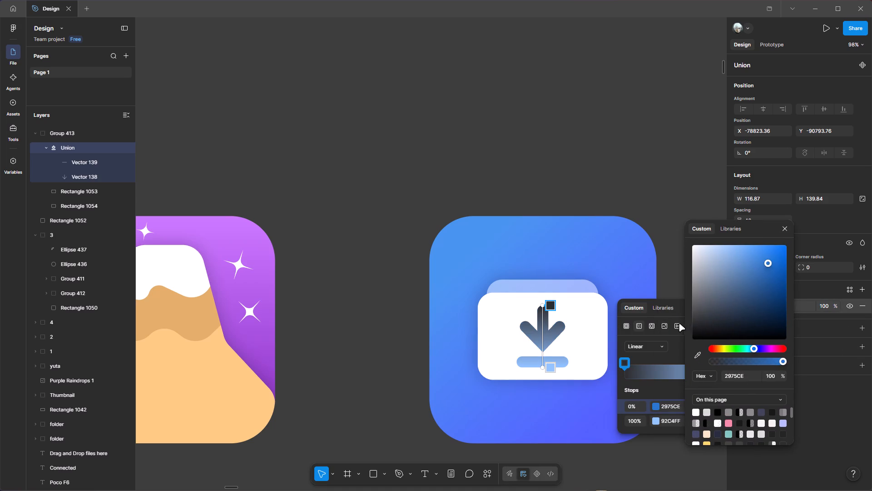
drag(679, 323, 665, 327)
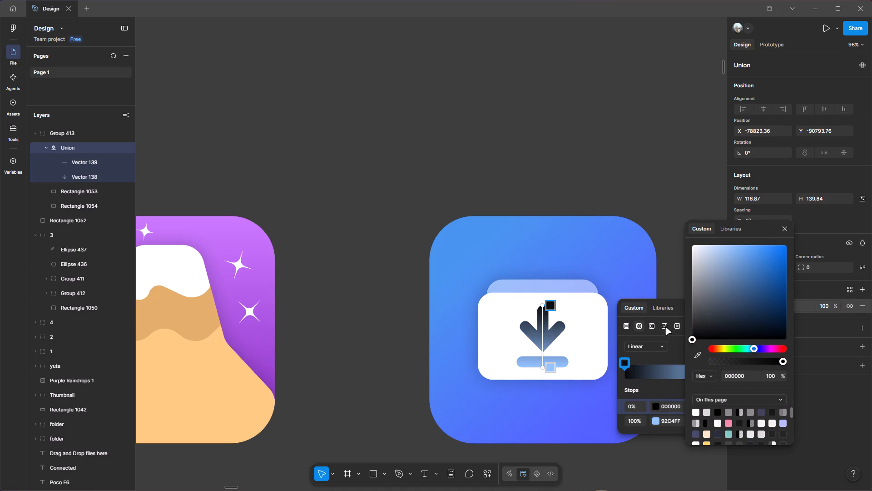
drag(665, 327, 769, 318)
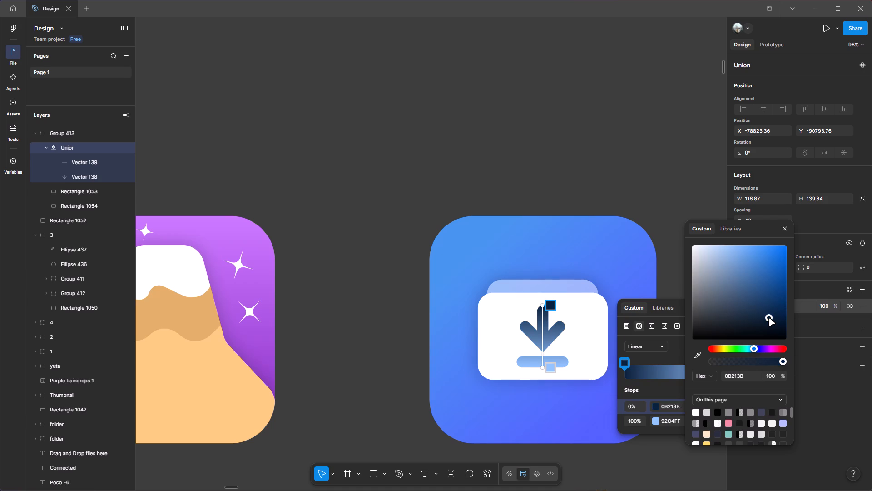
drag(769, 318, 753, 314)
Shift the start point of the arrow shape's gradient down from the top of the arrow to partway along its shaft.
ctrl+scroll(556, 302, up, 2)
drag(537, 307, 535, 331)
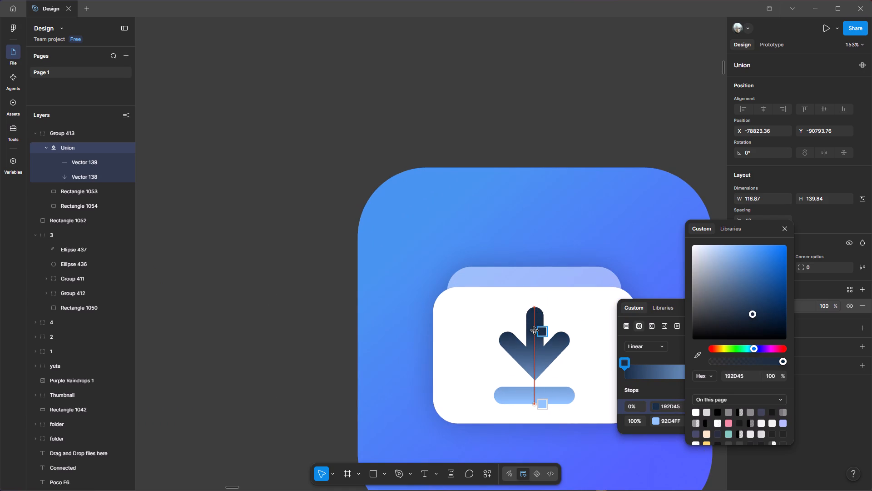
drag(535, 331, 535, 330)
ctrl+scroll(462, 329, down, 3)
click(569, 157)
click(588, 191)
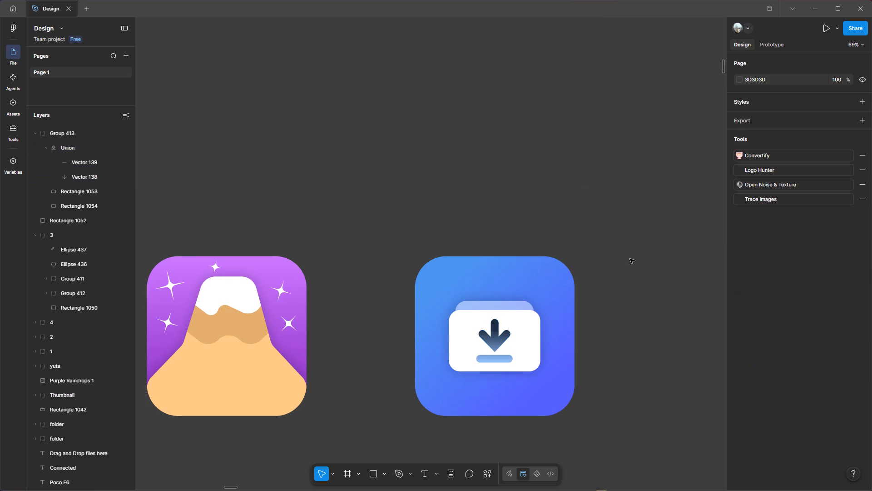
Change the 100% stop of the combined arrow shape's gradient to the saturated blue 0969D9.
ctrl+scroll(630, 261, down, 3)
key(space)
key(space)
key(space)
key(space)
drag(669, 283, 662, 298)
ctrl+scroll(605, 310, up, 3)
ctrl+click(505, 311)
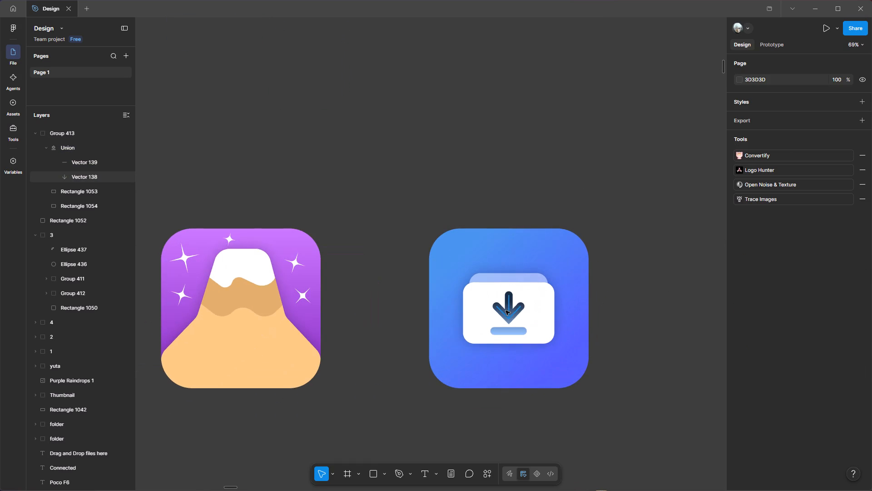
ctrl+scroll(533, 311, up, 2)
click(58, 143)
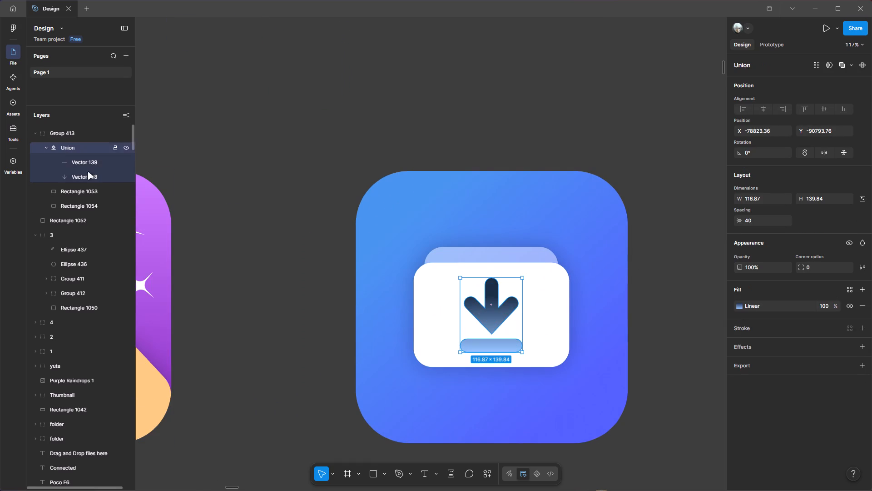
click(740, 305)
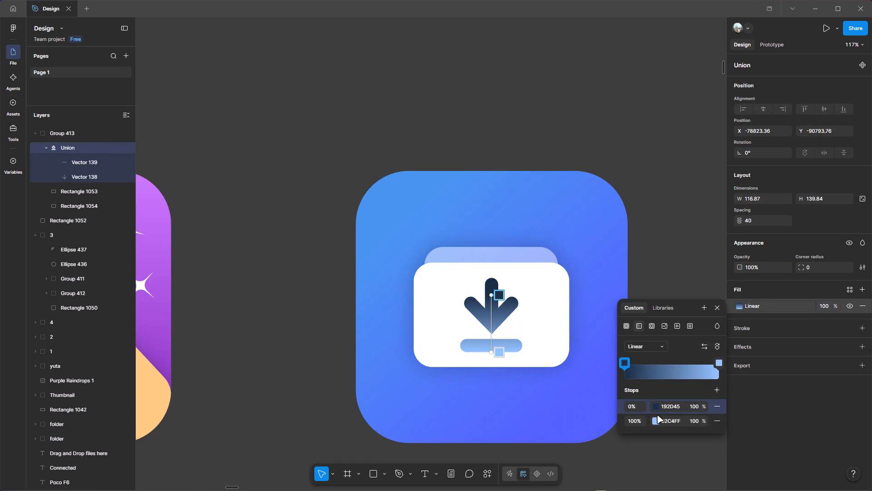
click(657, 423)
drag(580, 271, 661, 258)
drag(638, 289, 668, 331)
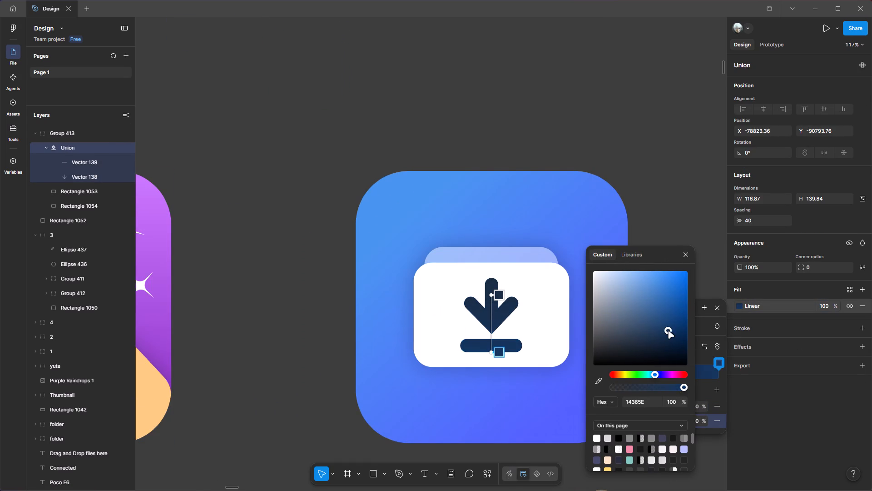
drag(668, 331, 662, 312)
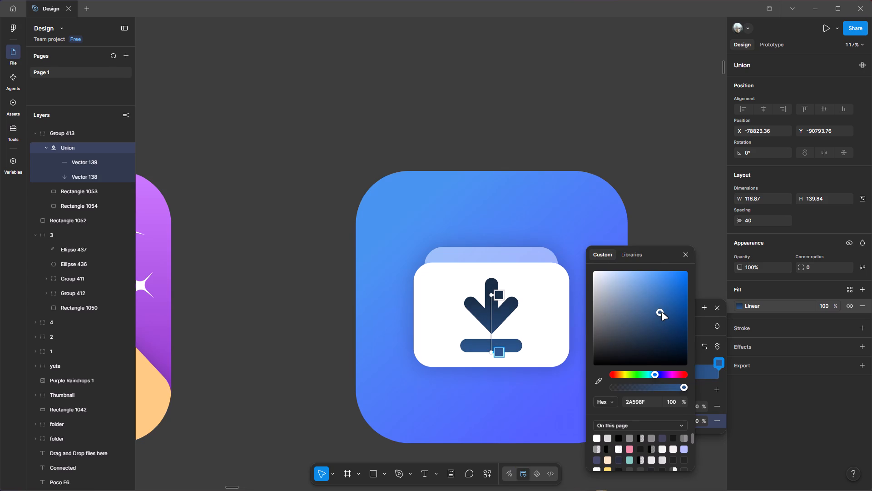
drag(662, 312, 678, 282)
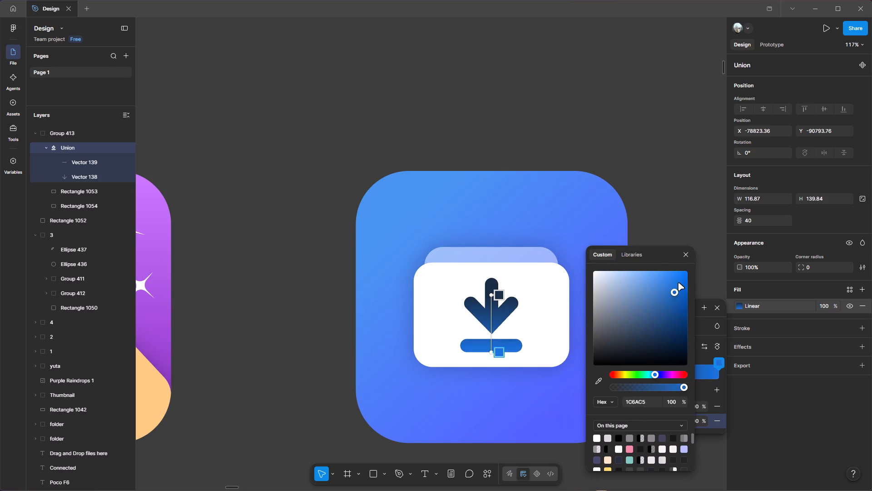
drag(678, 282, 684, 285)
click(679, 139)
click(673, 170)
Examine the recoloured download icon next to the camera and mountain icons.
ctrl+scroll(667, 244, down, 3)
key(space)
key(space)
key(space)
key(space)
key(space)
key(space)
key(space)
key(space)
key(space)
drag(704, 256, 699, 266)
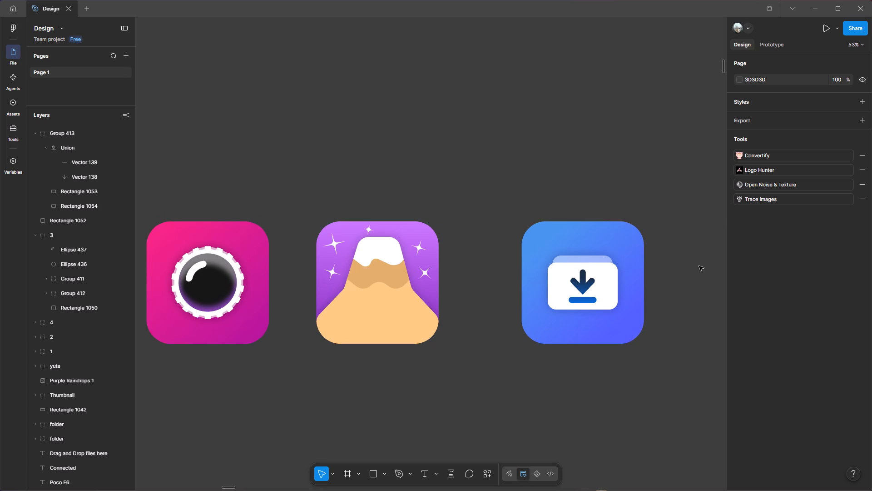
Set the 0% stop of the combined arrow shape's gradient to the darker navy 14273F.
ctrl+scroll(699, 266, up, 3)
click(76, 148)
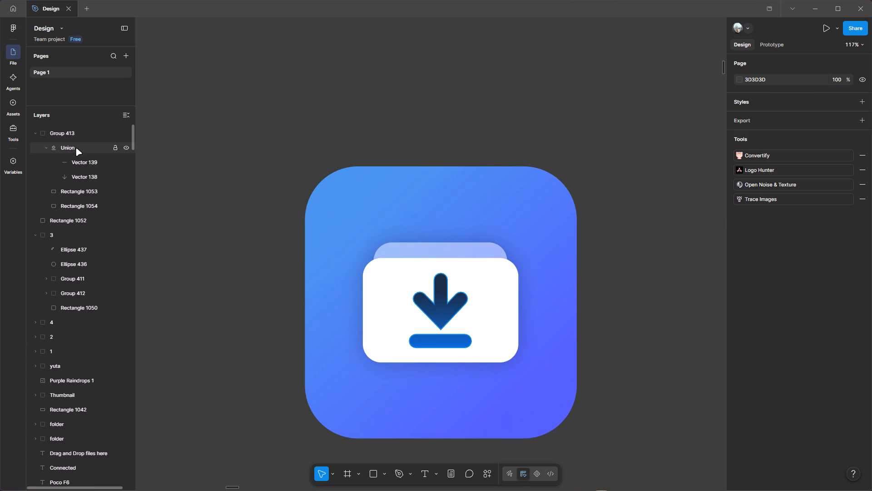
click(740, 301)
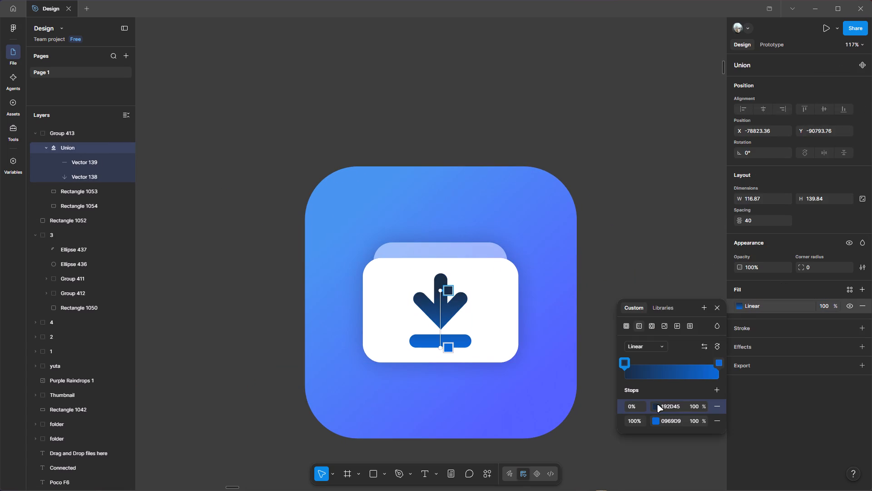
click(655, 404)
drag(586, 275, 634, 261)
drag(624, 338, 645, 294)
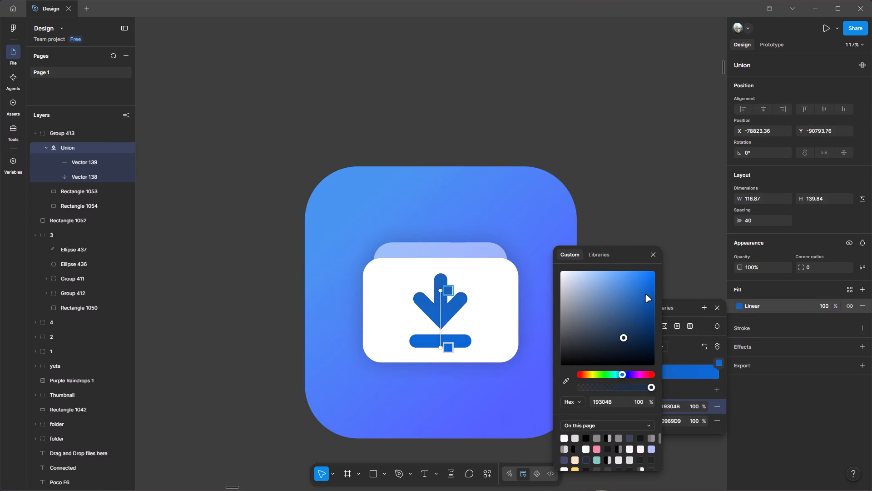
drag(645, 294, 639, 349)
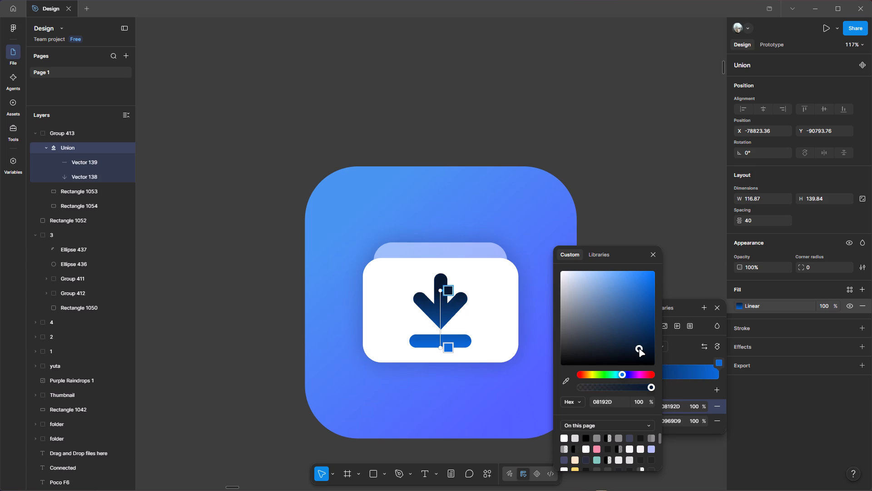
drag(639, 349, 626, 346)
drag(626, 346, 625, 342)
click(614, 159)
click(638, 225)
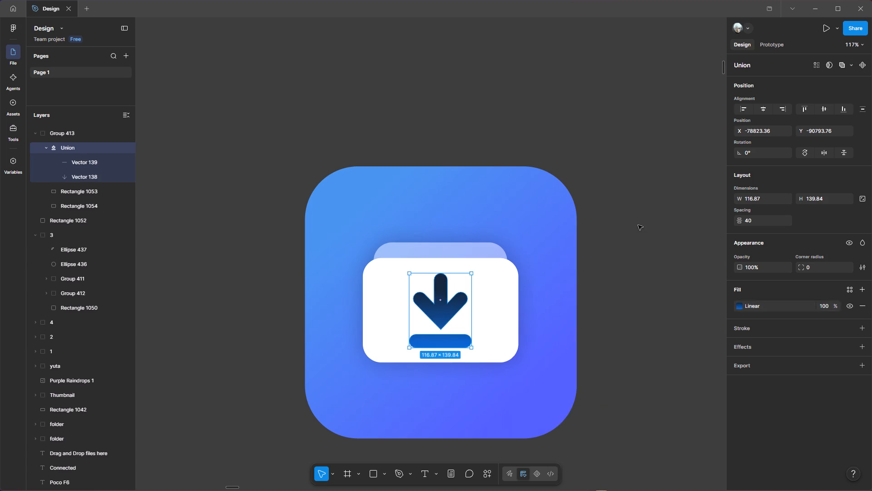
Examine the darker arrow in the download icon alongside the neighbouring app icons.
ctrl+scroll(640, 247, down, 6)
key(space)
key(space)
key(space)
key(space)
key(space)
drag(660, 245, 618, 278)
ctrl+scroll(609, 285, up, 2)
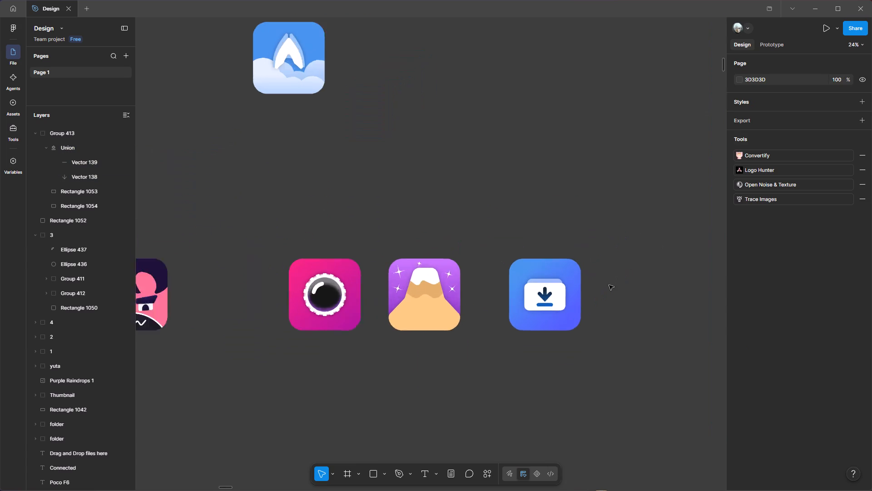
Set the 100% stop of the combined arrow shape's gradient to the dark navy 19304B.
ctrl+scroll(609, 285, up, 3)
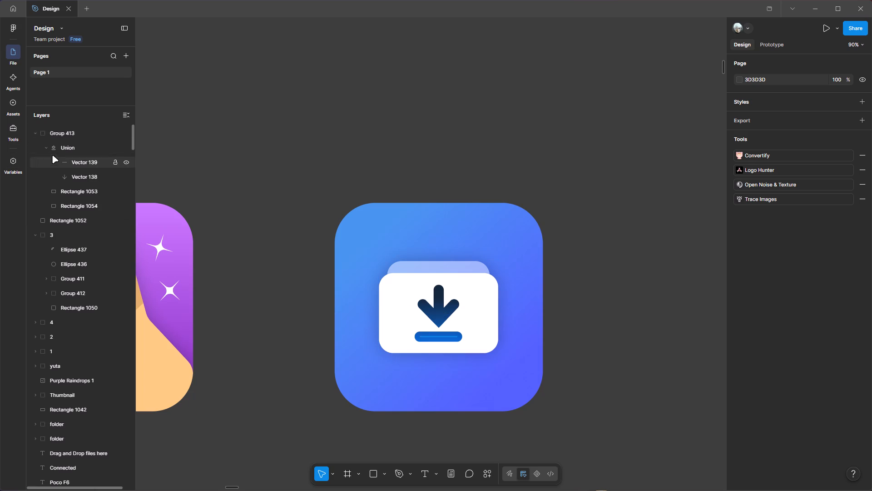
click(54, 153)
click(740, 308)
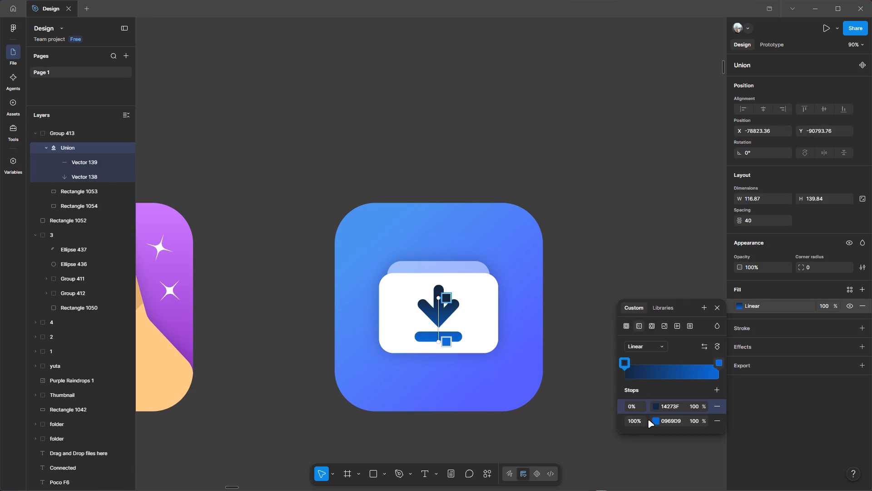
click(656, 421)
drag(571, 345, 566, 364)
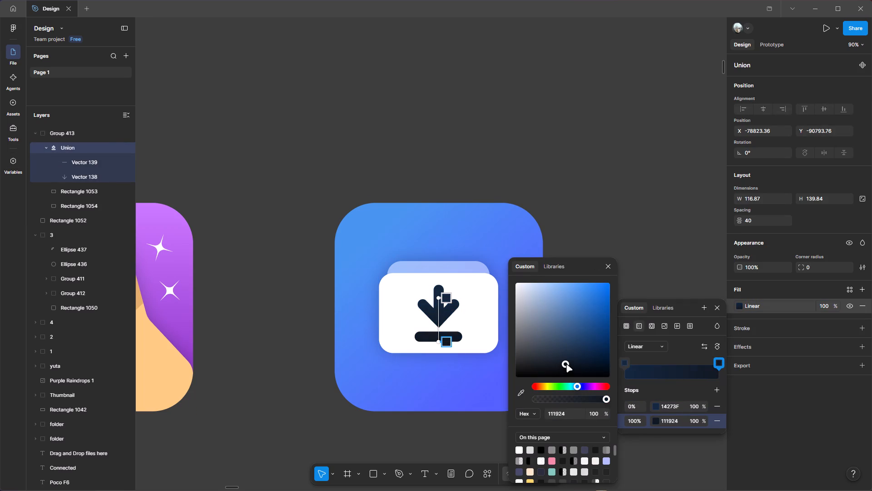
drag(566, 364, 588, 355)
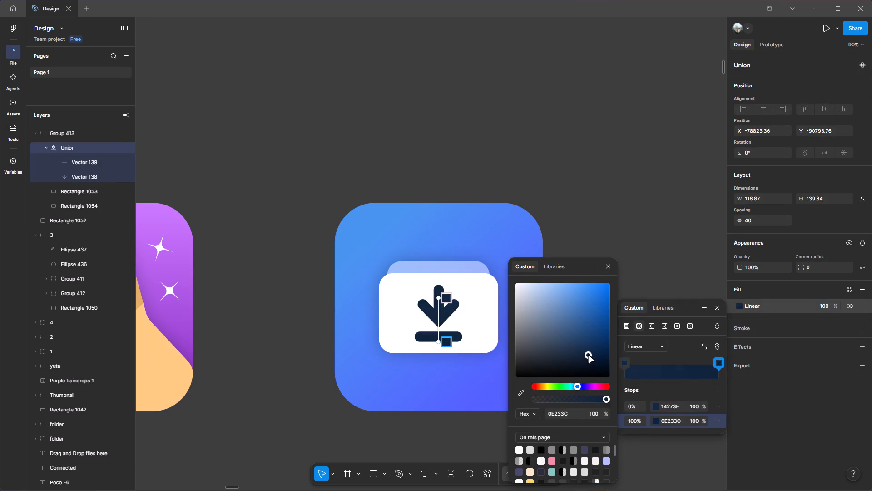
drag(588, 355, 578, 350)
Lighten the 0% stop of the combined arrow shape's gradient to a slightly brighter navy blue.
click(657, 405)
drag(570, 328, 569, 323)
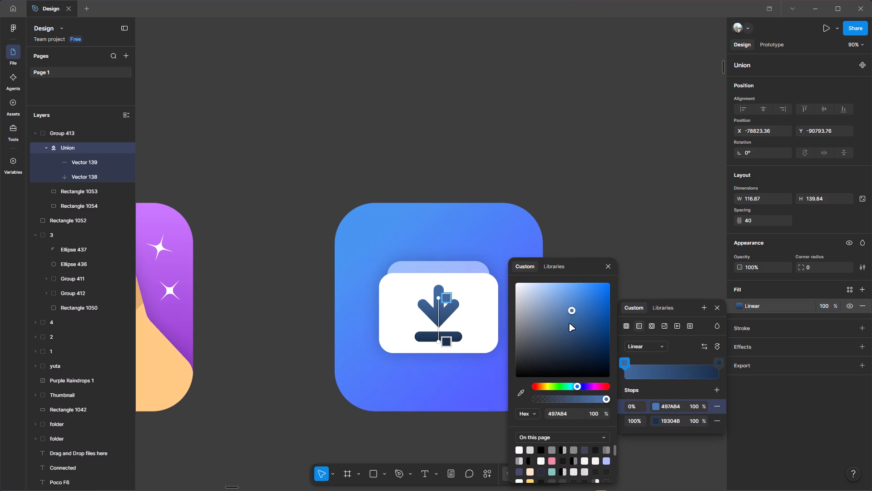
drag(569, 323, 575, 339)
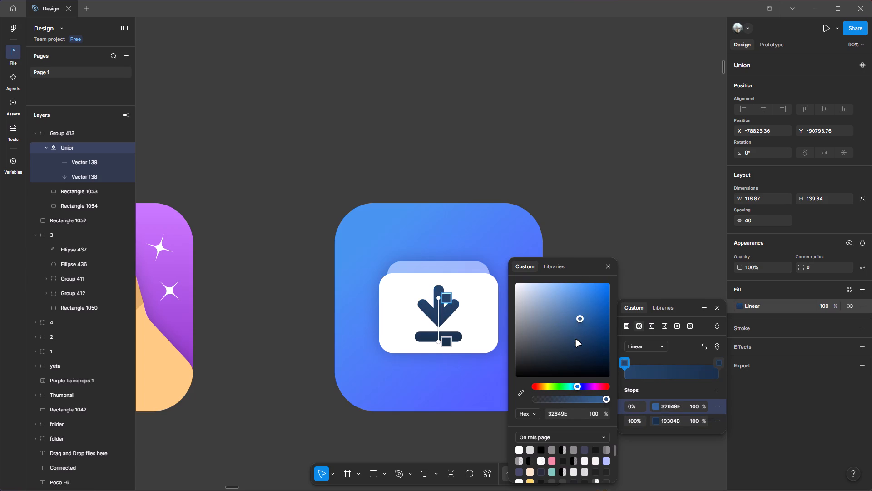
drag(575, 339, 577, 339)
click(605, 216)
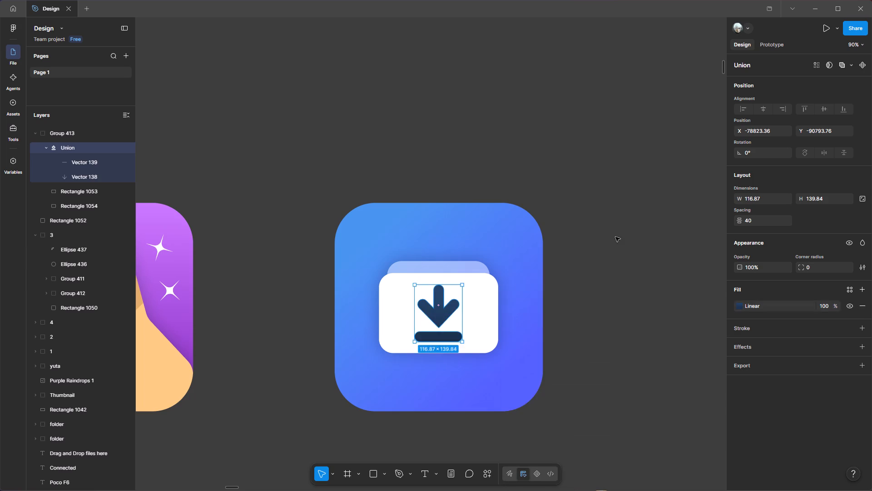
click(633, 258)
Examine the navy arrow in the download icon at small size beside the other app icons, and up close.
ctrl+scroll(633, 257, down, 3)
key(space)
key(space)
key(space)
key(space)
key(space)
key(space)
drag(668, 265, 677, 263)
ctrl+scroll(677, 263, down, 2)
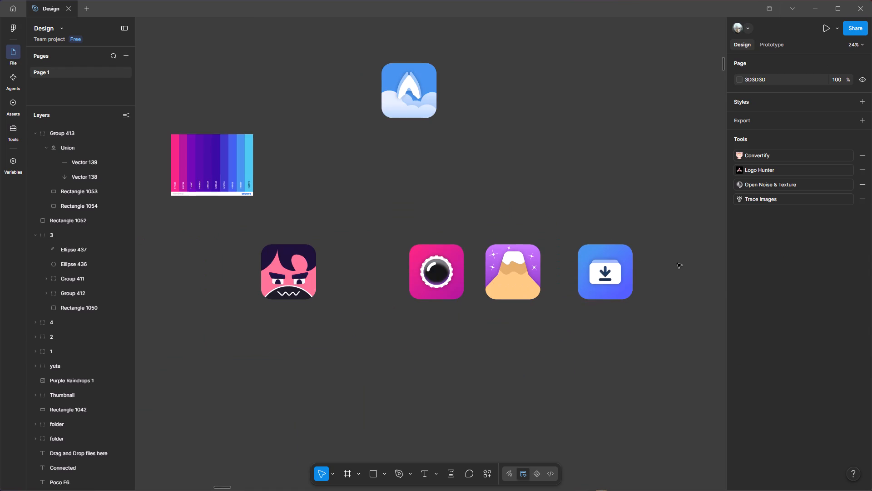
ctrl+scroll(677, 263, up, 2)
ctrl+scroll(633, 264, up, 3)
key(space)
key(space)
key(space)
key(space)
key(space)
drag(639, 229, 644, 240)
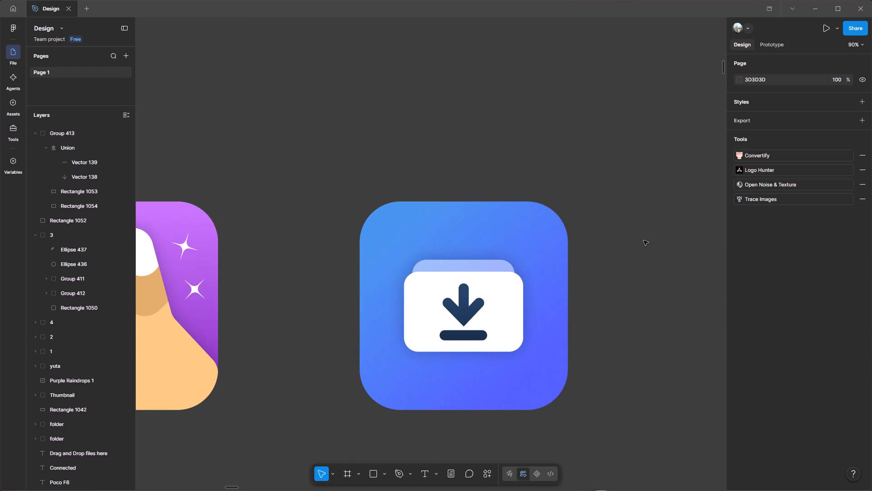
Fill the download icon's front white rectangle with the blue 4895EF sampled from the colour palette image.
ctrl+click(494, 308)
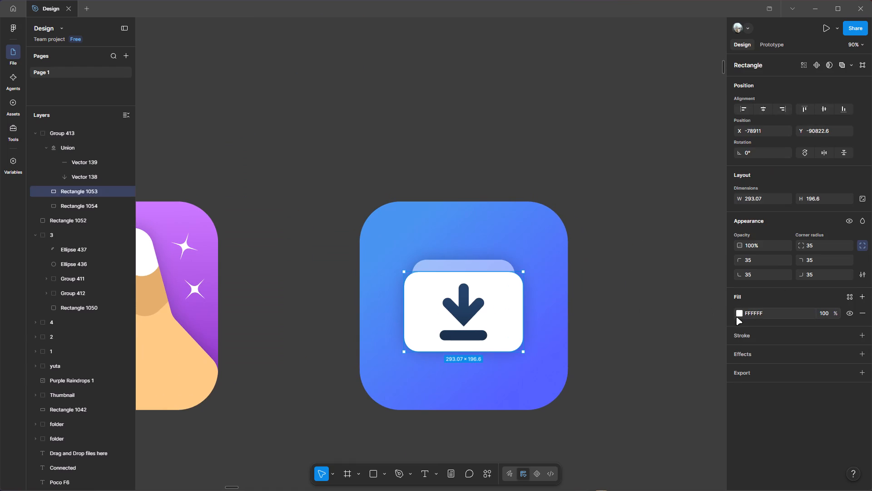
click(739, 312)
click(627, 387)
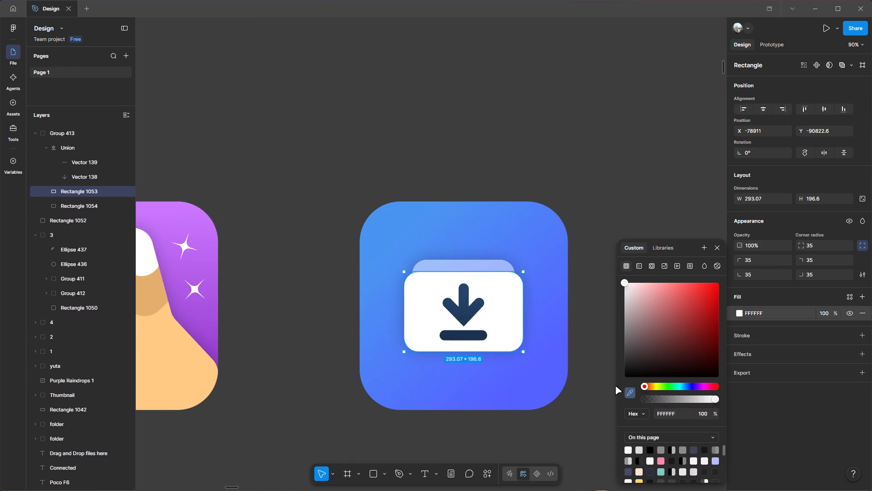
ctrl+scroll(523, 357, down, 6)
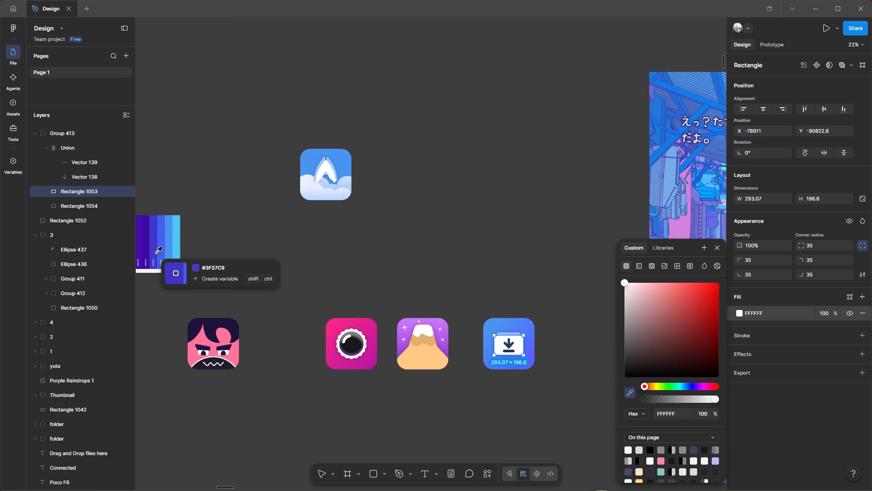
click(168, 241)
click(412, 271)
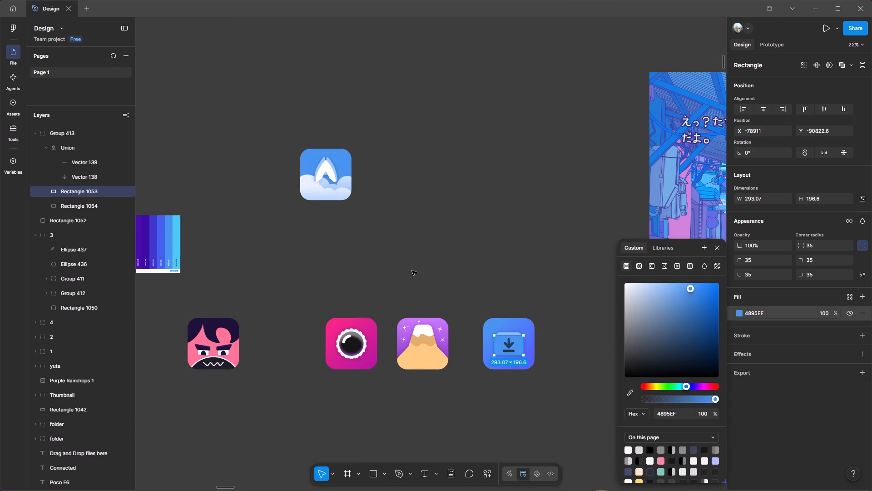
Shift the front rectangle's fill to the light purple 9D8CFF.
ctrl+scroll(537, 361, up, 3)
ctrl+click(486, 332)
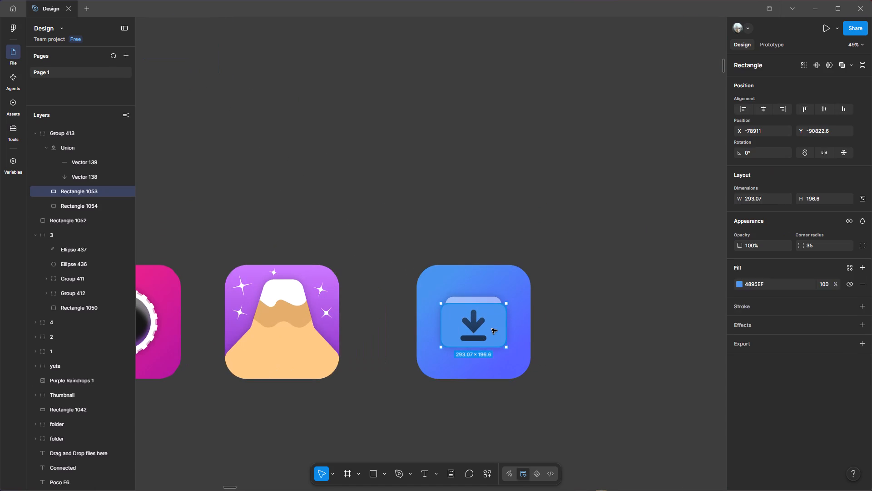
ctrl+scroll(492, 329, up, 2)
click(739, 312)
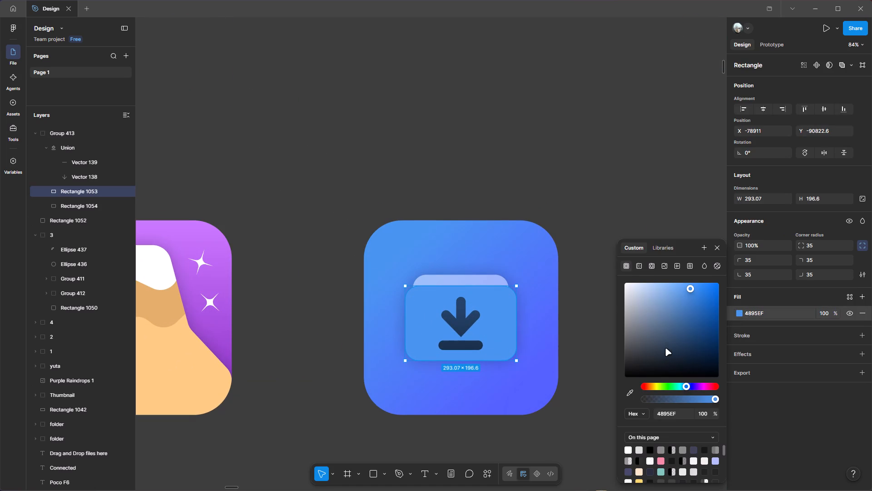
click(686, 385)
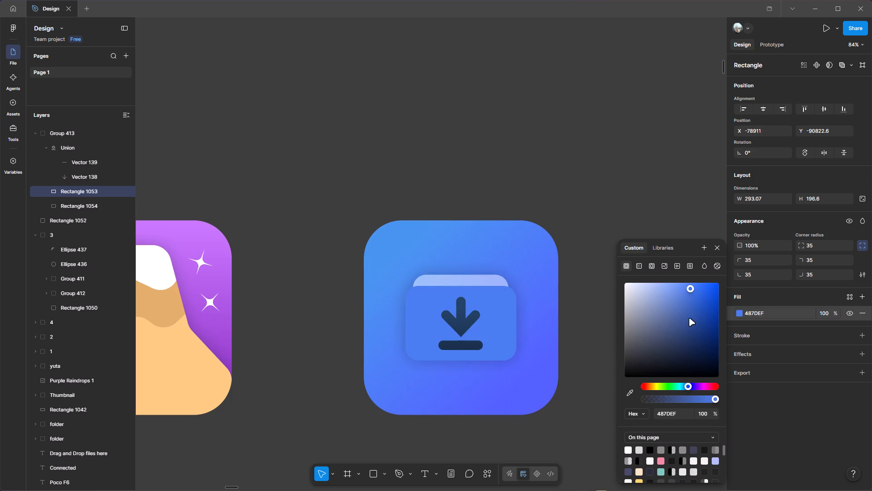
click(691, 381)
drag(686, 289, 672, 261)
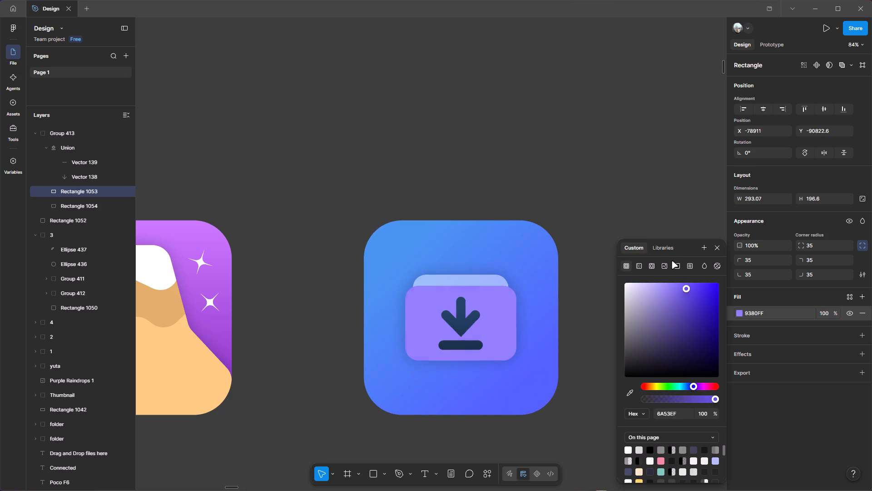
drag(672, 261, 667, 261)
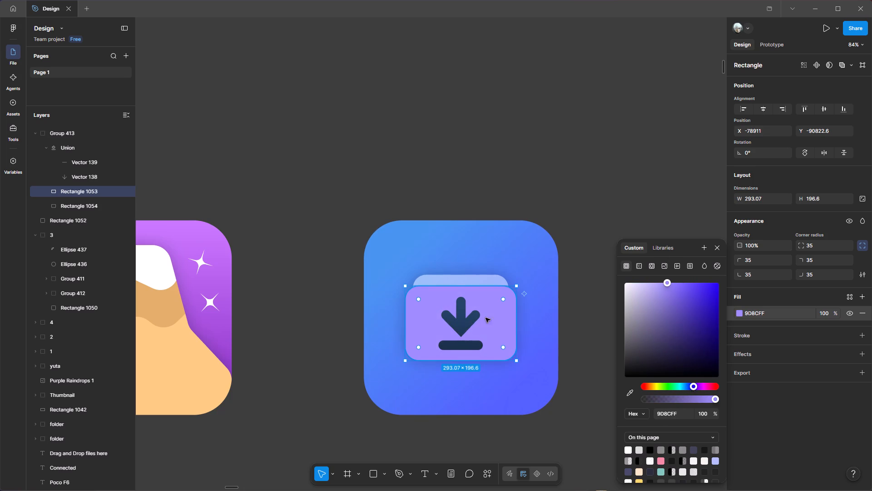
Set the 0% stop of the combined arrow shape's gradient to white FFFFFF.
click(76, 150)
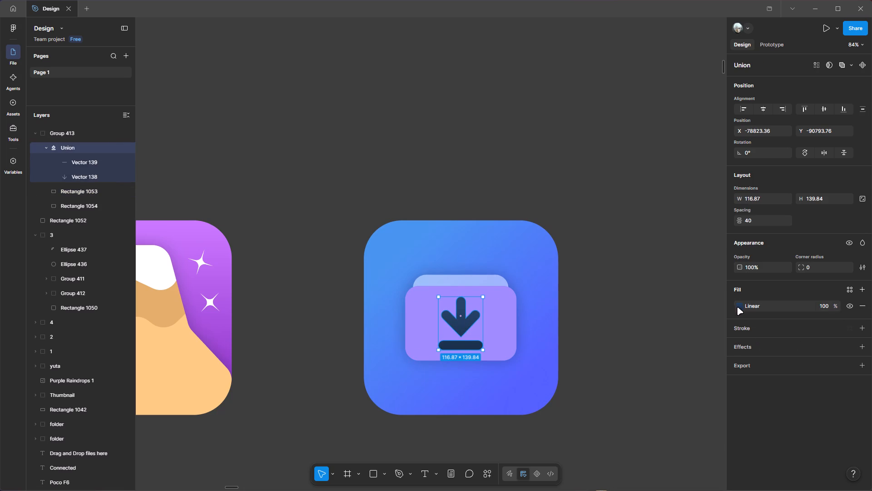
click(736, 306)
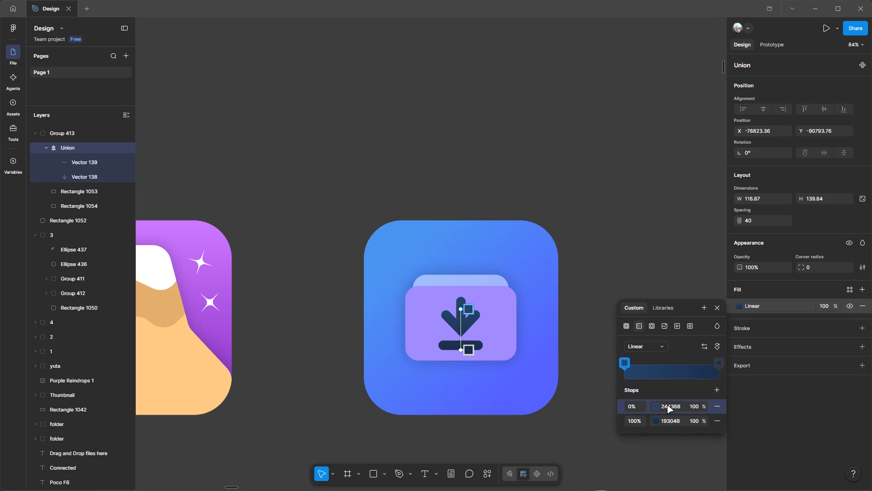
click(657, 403)
drag(547, 313, 479, 218)
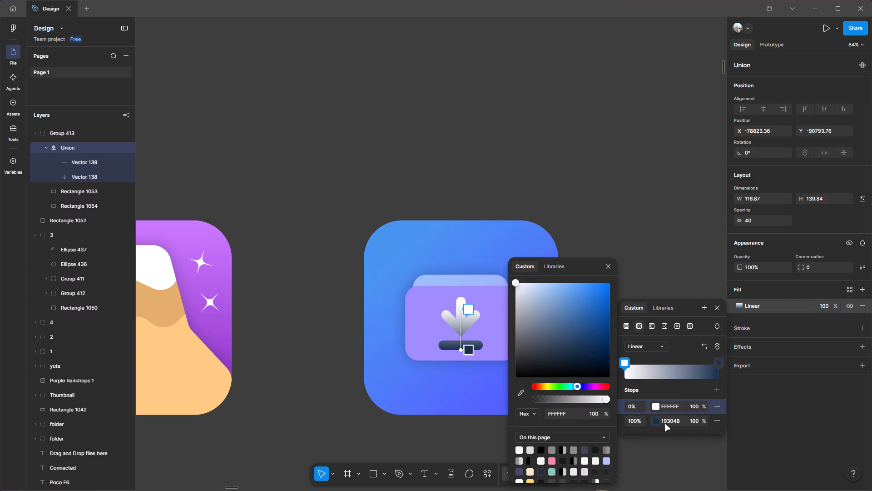
Set the 100% stop of the combined arrow shape's gradient to the pale lavender C0B5FF, based on the front rectangle's sampled purple.
click(656, 421)
drag(579, 264, 739, 243)
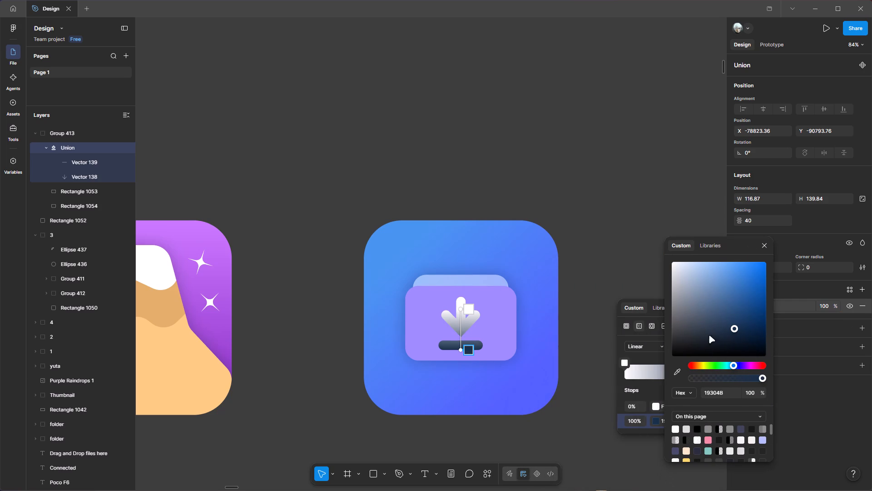
drag(733, 331, 688, 248)
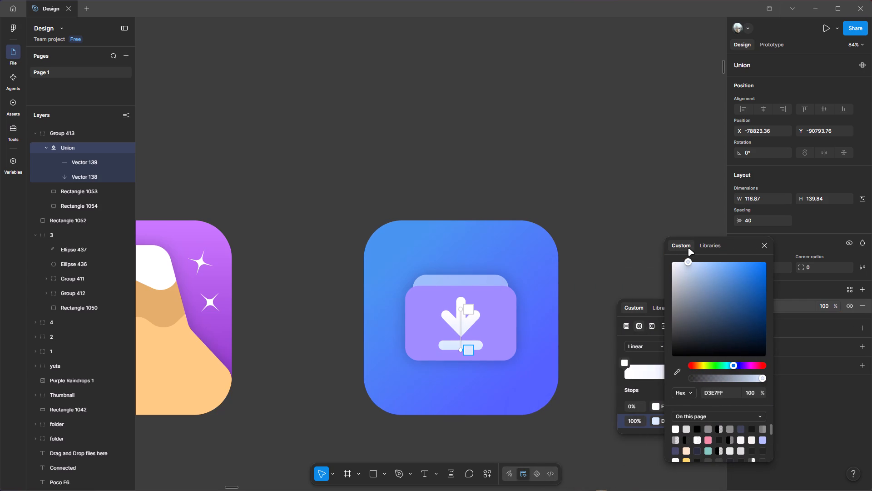
drag(688, 248, 697, 250)
click(679, 373)
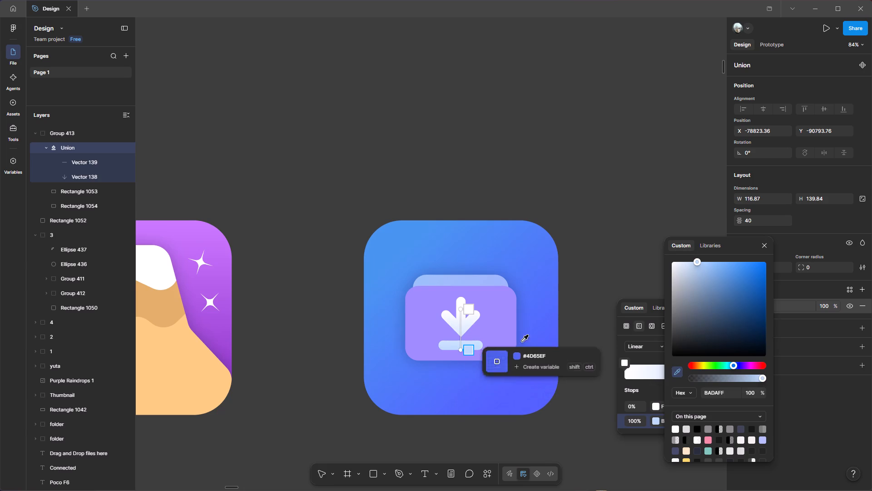
click(503, 311)
drag(714, 264, 707, 256)
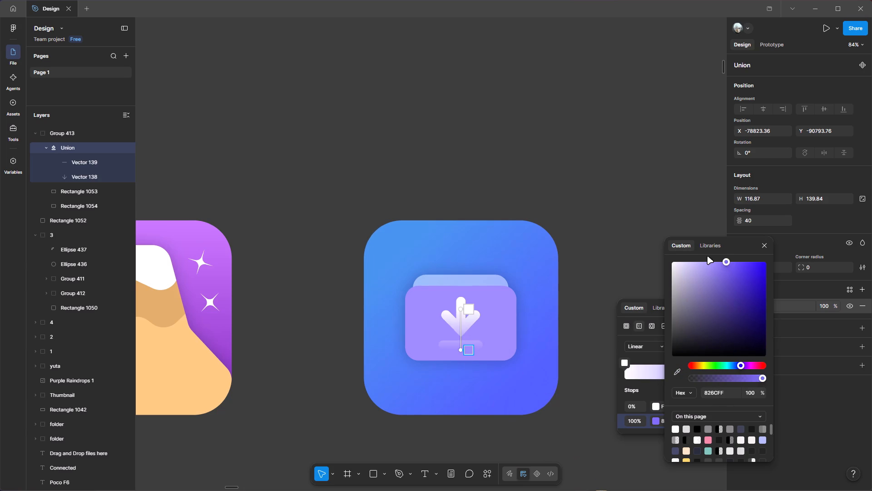
drag(707, 256, 699, 250)
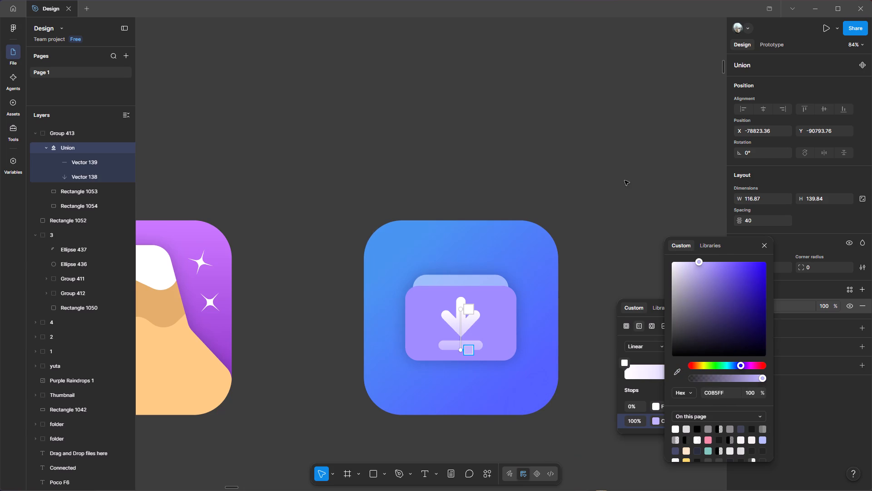
click(624, 180)
click(630, 185)
Change the download icon's front rectangle fill to the medium blue 5F8FF6.
ctrl+scroll(687, 332, down, 4)
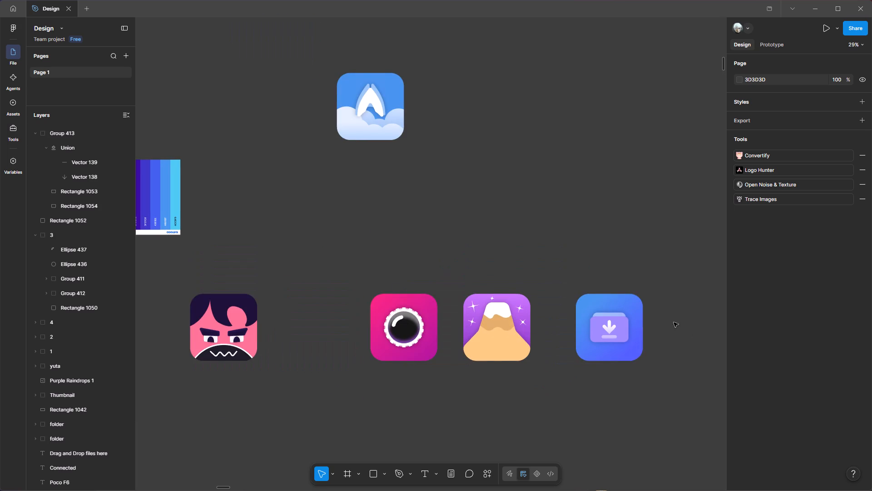
ctrl+scroll(674, 322, up, 3)
click(556, 335)
ctrl+click(562, 339)
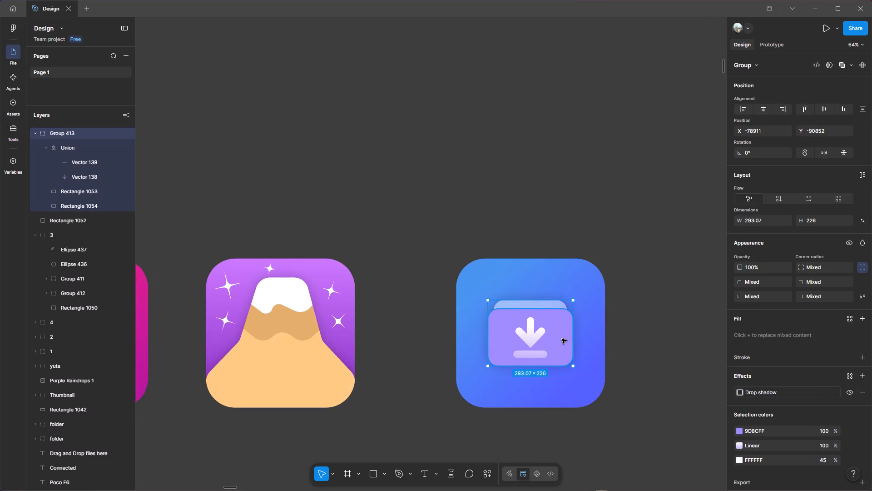
click(739, 313)
click(686, 389)
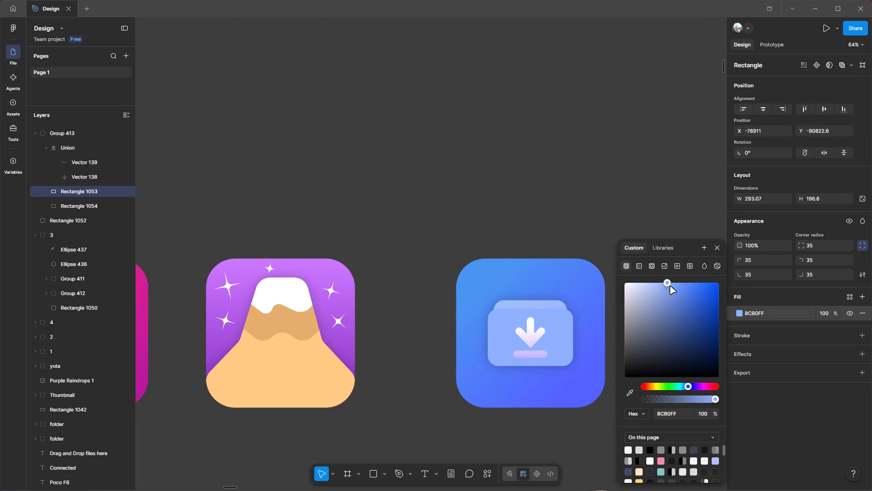
drag(669, 283, 683, 286)
Examine the download icon with its blue front rectangle and pale arrow, up close and beside the other app icons.
ctrl+scroll(683, 286, up, 2)
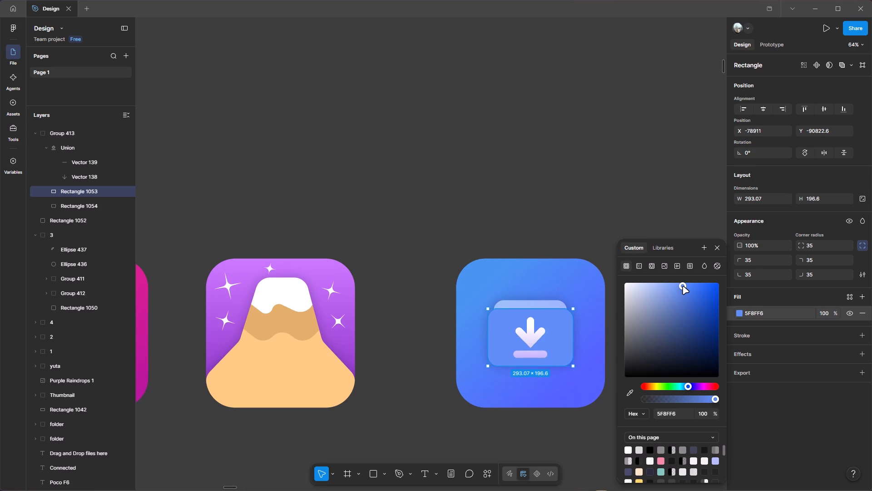
ctrl+scroll(534, 267, up, 1)
key(space)
key(space)
key(space)
key(space)
key(space)
key(space)
key(space)
key(space)
key(space)
key(space)
key(space)
key(space)
key(space)
key(space)
key(space)
drag(580, 183, 575, 182)
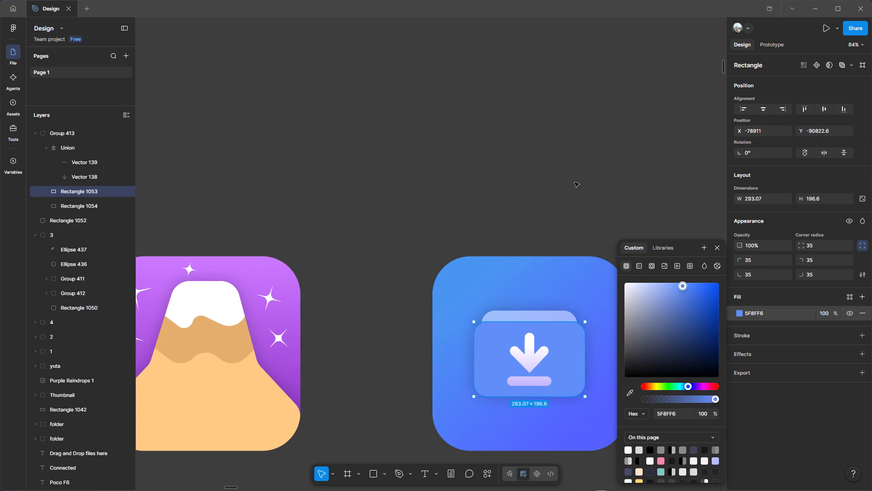
drag(575, 182, 496, 173)
ctrl+scroll(640, 268, down, 4)
key(space)
key(space)
key(space)
key(space)
key(space)
drag(683, 288, 693, 303)
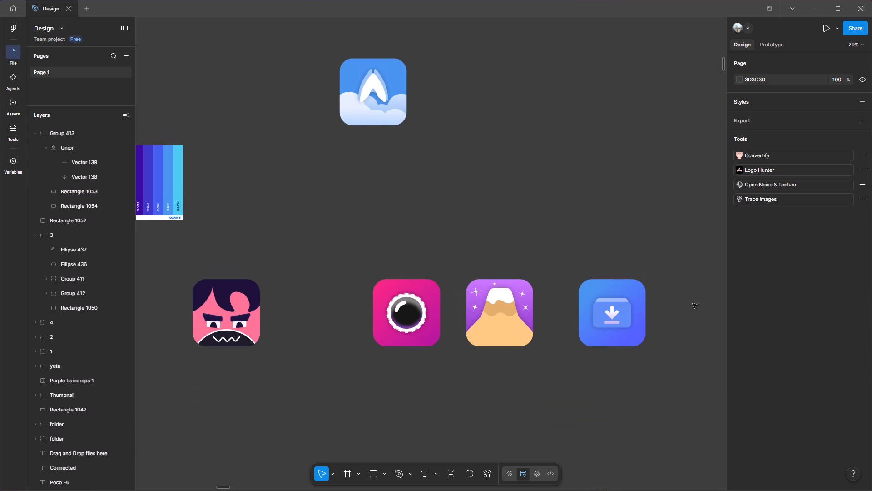
ctrl+scroll(669, 305, down, 3)
ctrl+scroll(669, 305, up, 6)
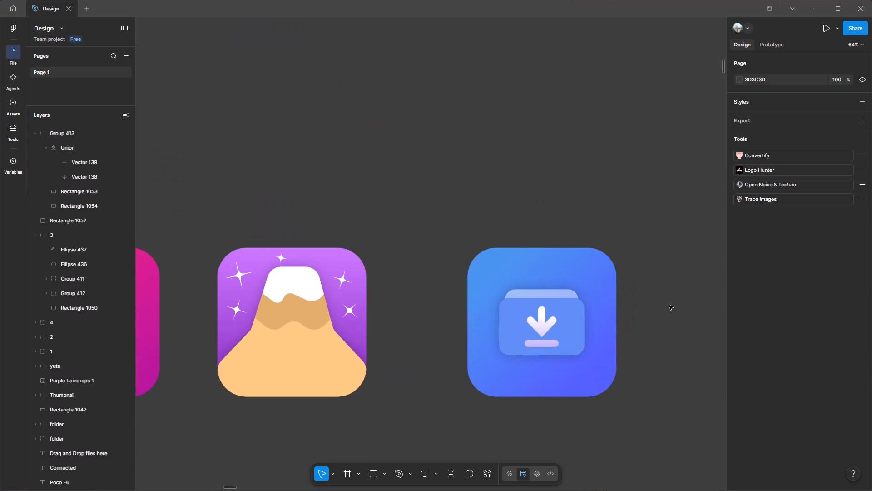
ctrl+scroll(651, 314, up, 1)
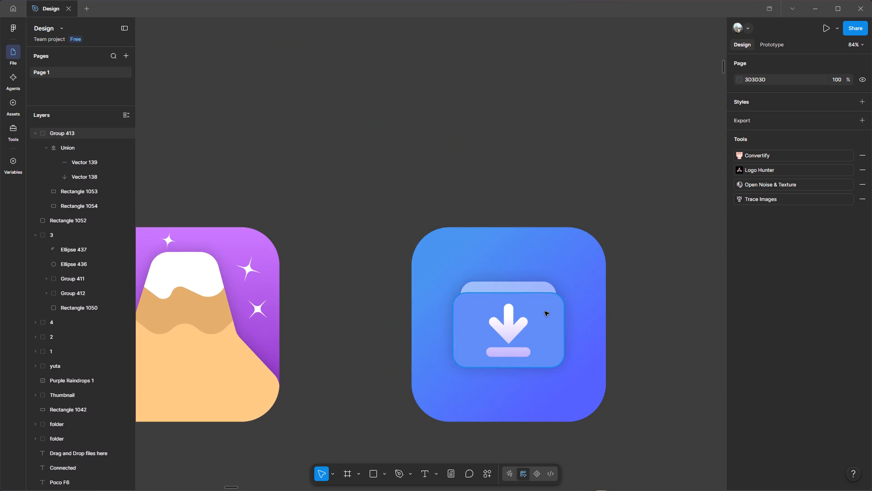
Change the download icon's front rectangle fill to a lighter periwinkle blue.
ctrl+click(545, 314)
click(604, 331)
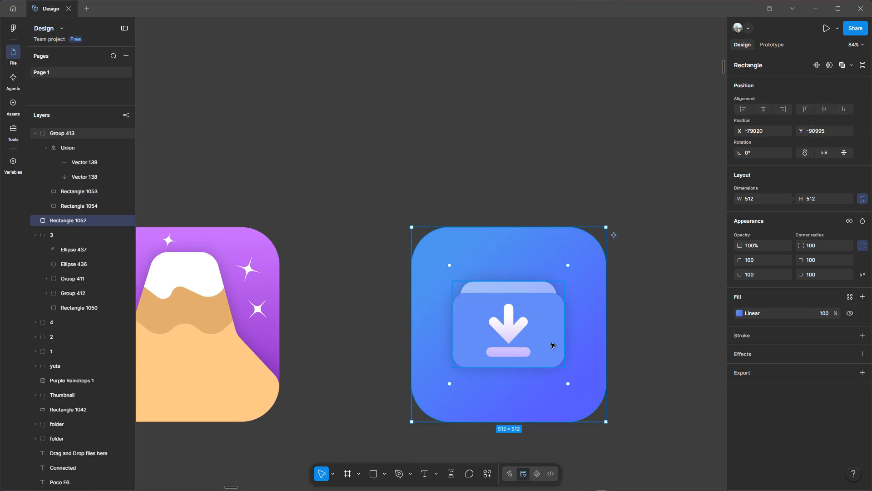
ctrl+click(548, 343)
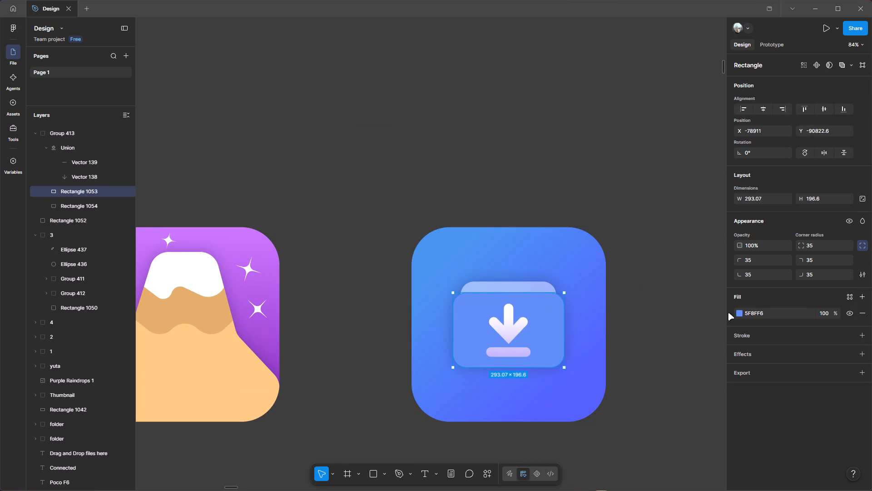
click(737, 313)
click(690, 383)
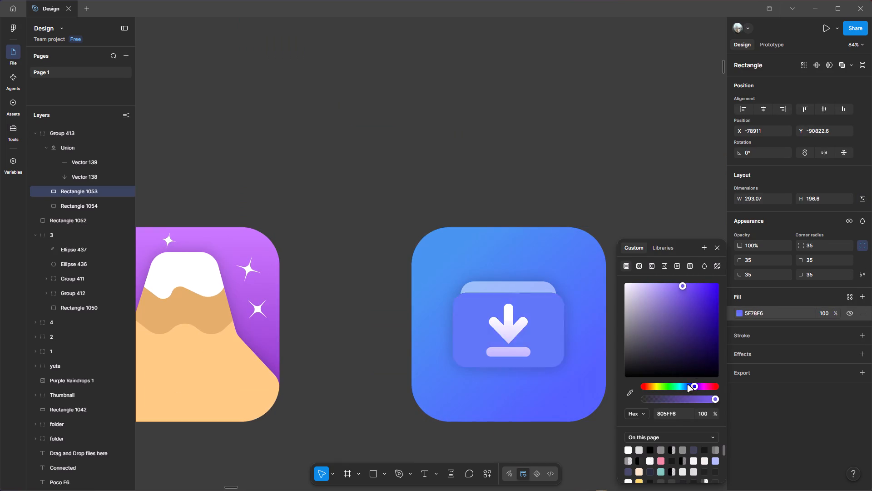
drag(692, 286, 711, 292)
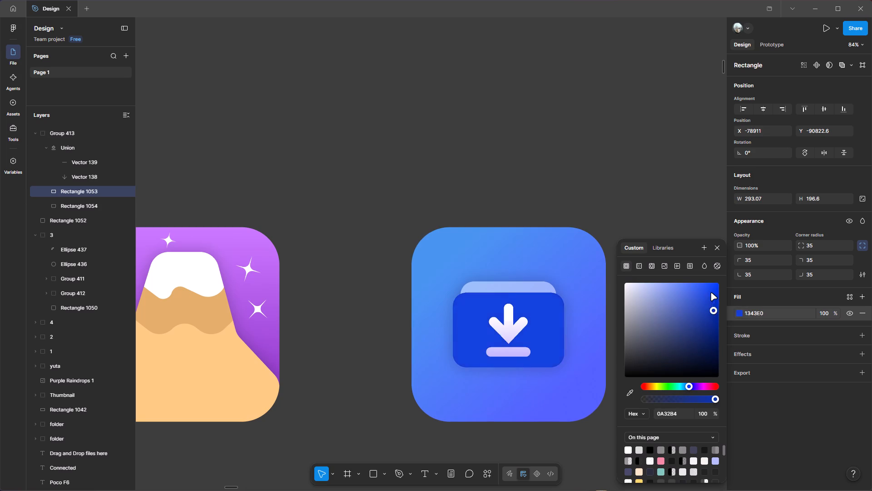
drag(711, 292, 704, 265)
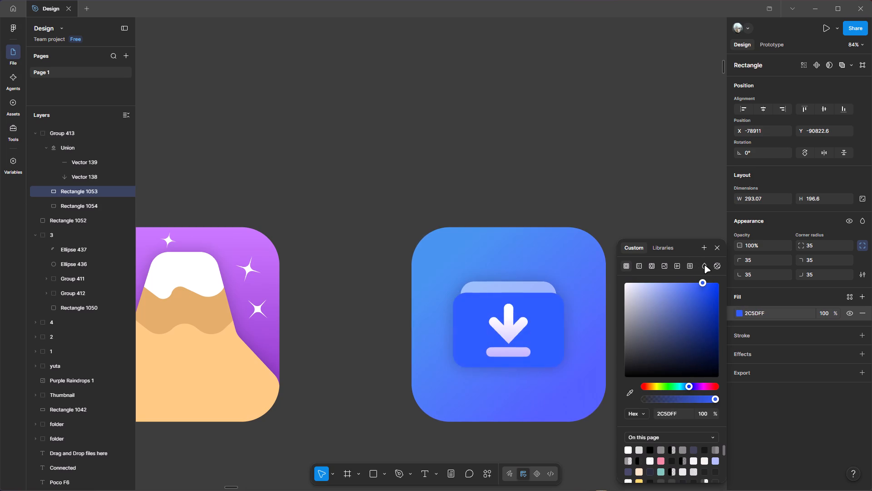
drag(704, 265, 679, 273)
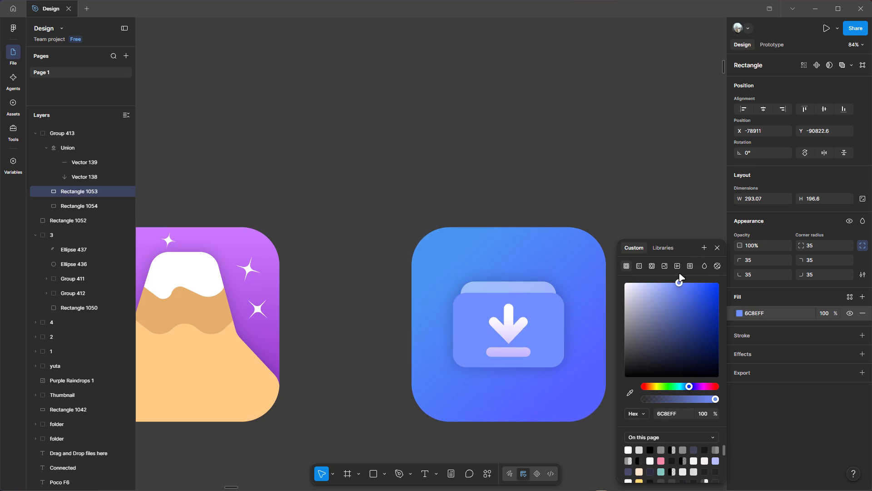
drag(679, 273, 673, 272)
click(615, 150)
Examine the download icon with its lighter front rectangle beside the other app icons.
ctrl+scroll(665, 246, down, 4)
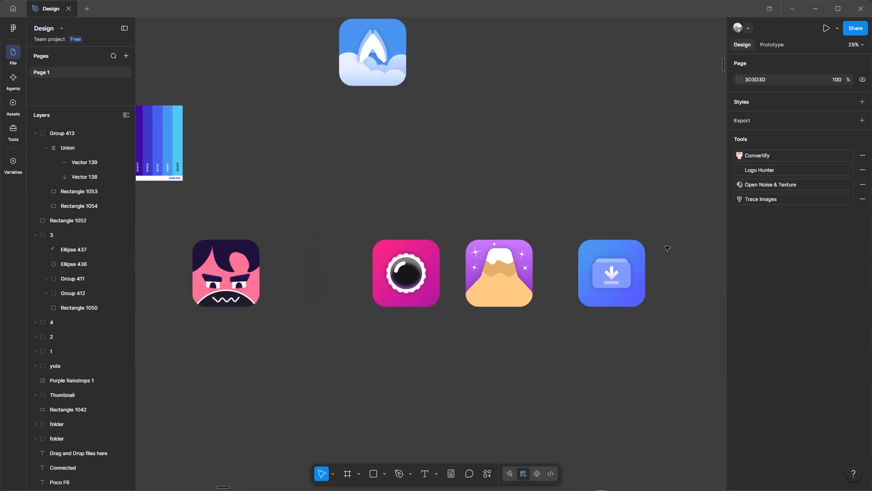
key(space)
key(space)
key(space)
key(space)
key(space)
key(space)
drag(694, 248, 675, 270)
Scale the combined arrow and underline shape down proportionally to about 106 × 126.
ctrl+scroll(656, 285, up, 3)
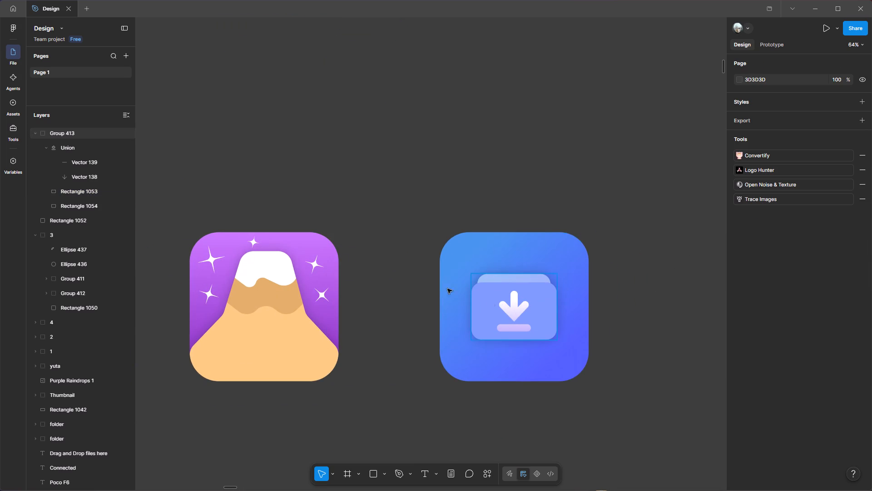
click(73, 152)
ctrl+scroll(530, 316, up, 1)
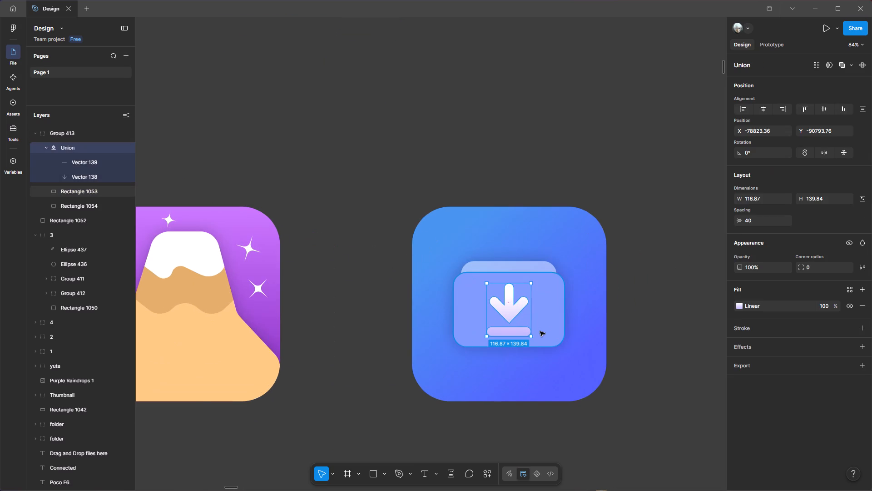
ctrl+scroll(532, 344, up, 1)
shift+drag(531, 335, 522, 327)
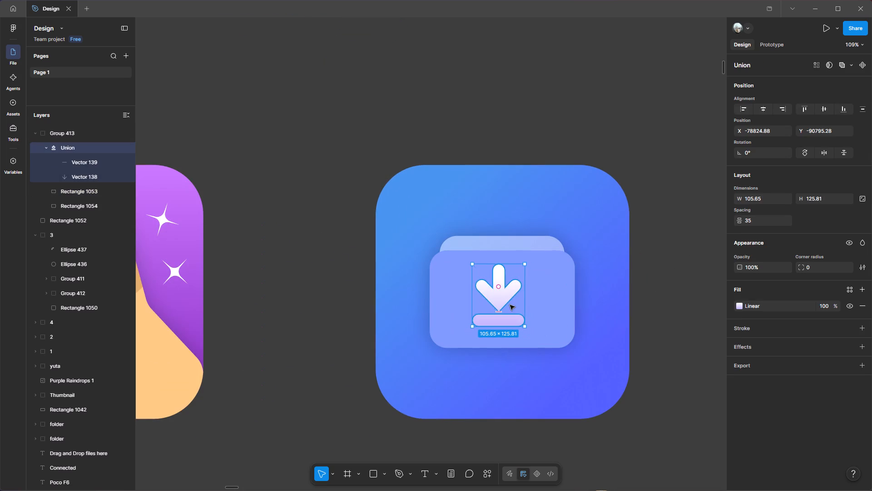
Center the arrow and underline shape horizontally and vertically on the download icon's front rectangle.
drag(510, 305, 515, 308)
ctrl+scroll(515, 308, up, 2)
key(space)
key(space)
key(space)
drag(555, 291, 505, 302)
drag(453, 301, 460, 300)
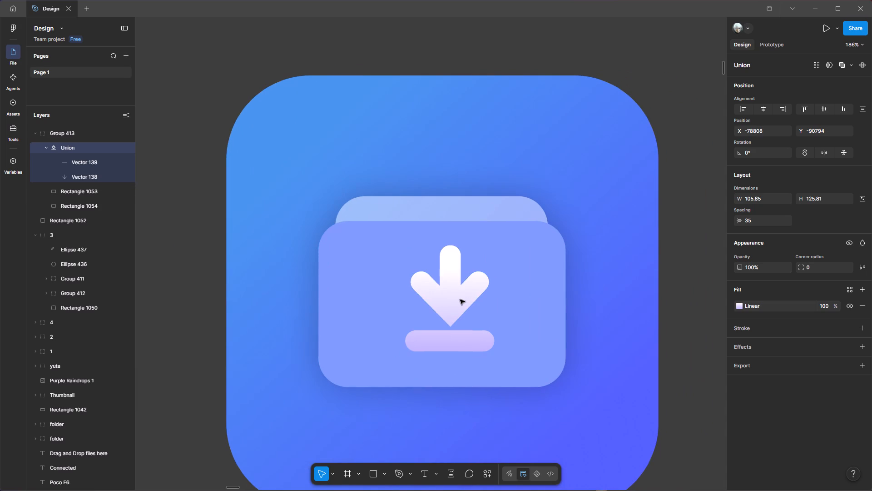
drag(460, 300, 454, 307)
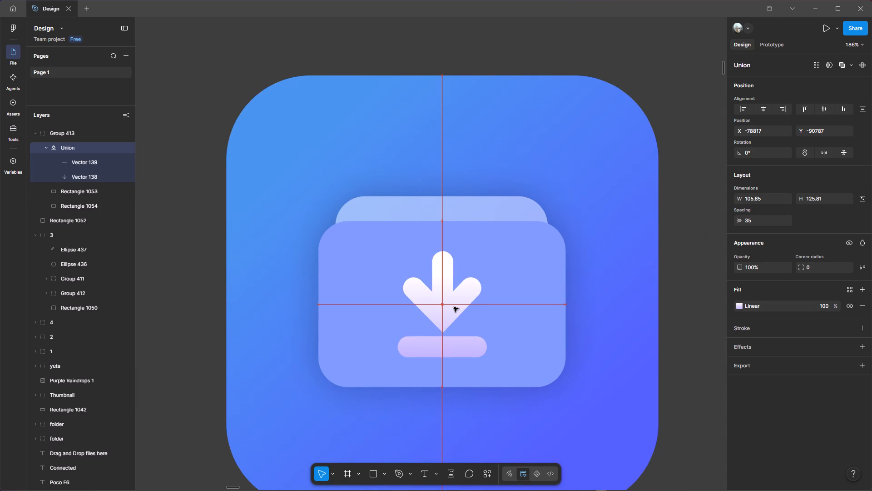
drag(454, 307, 455, 307)
Examine the download icon with its smaller centered arrow next to the camera and mountain icons.
ctrl+scroll(455, 307, down, 4)
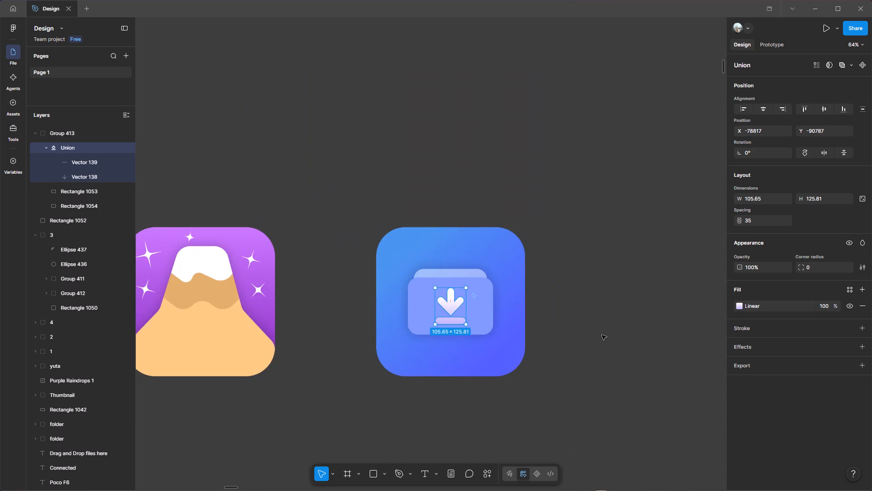
click(602, 335)
ctrl+scroll(602, 335, down, 2)
key(space)
key(space)
key(space)
key(space)
drag(628, 330, 653, 327)
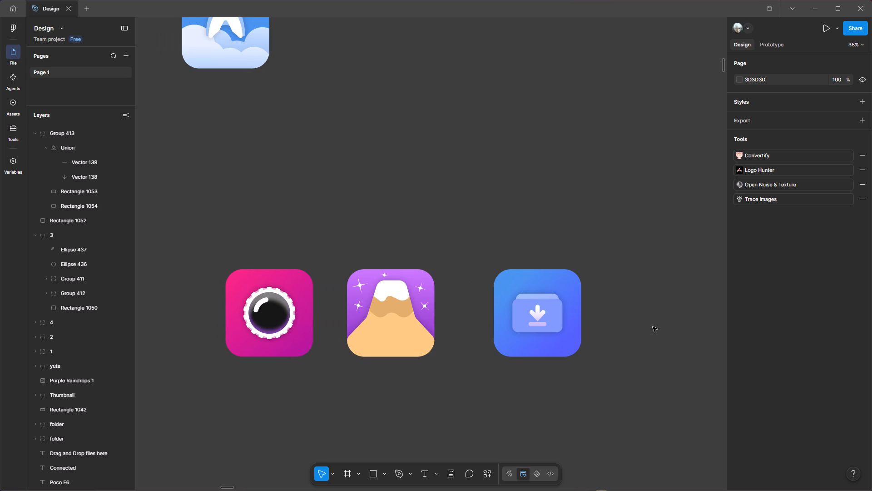
key(space)
key(space)
key(space)
key(space)
key(space)
key(space)
drag(652, 250, 631, 259)
drag(631, 259, 603, 267)
key(space)
key(space)
key(space)
drag(635, 350, 581, 339)
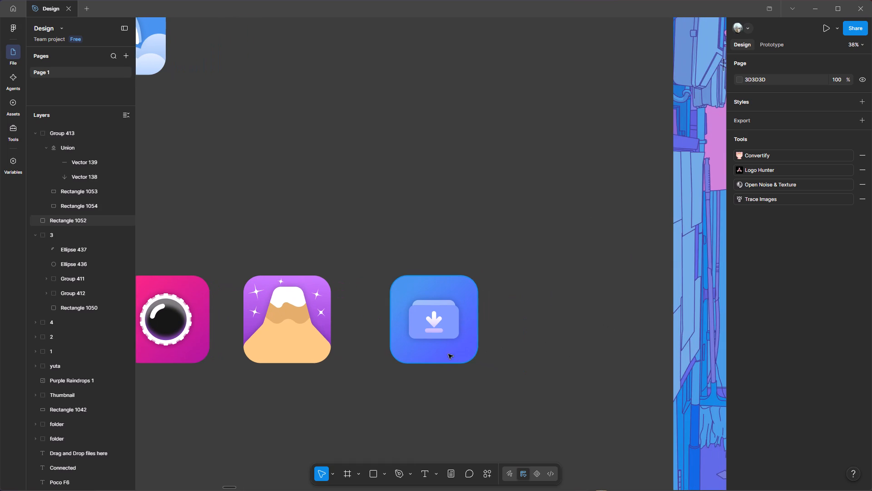
Group all the parts of the download icon, including the gradient rounded square, into one group.
drag(513, 400, 395, 276)
key(ctrl+g)
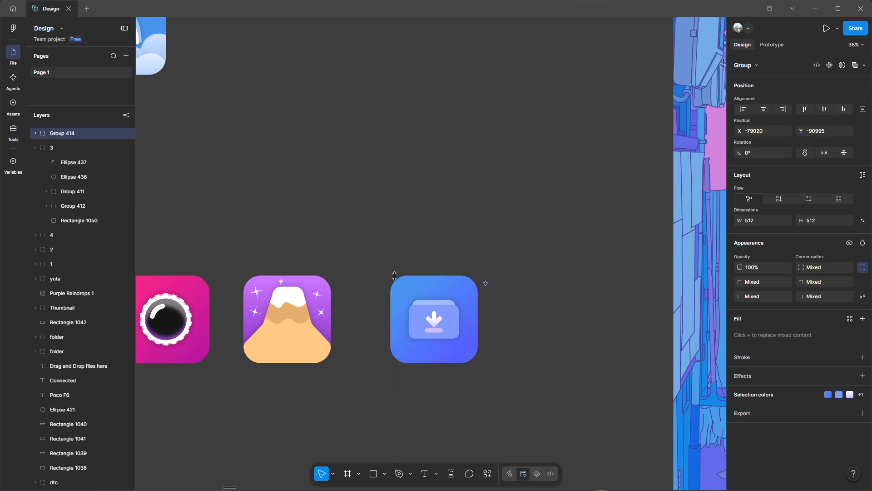
click(528, 349)
Examine the grouped download icon alongside the other app icons, the colour palette and the city street wallpaper.
ctrl+scroll(521, 361, down, 3)
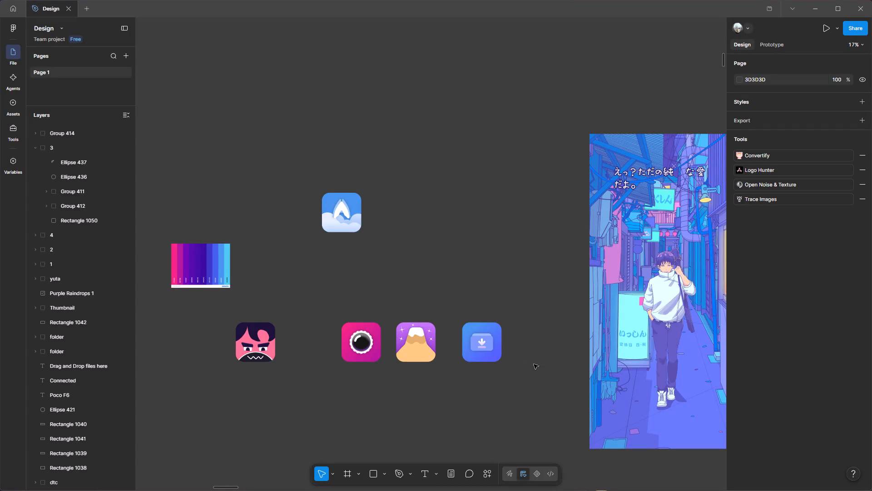
ctrl+scroll(473, 373, up, 2)
key(space)
key(space)
key(space)
drag(525, 378, 541, 375)
ctrl+scroll(538, 375, down, 1)
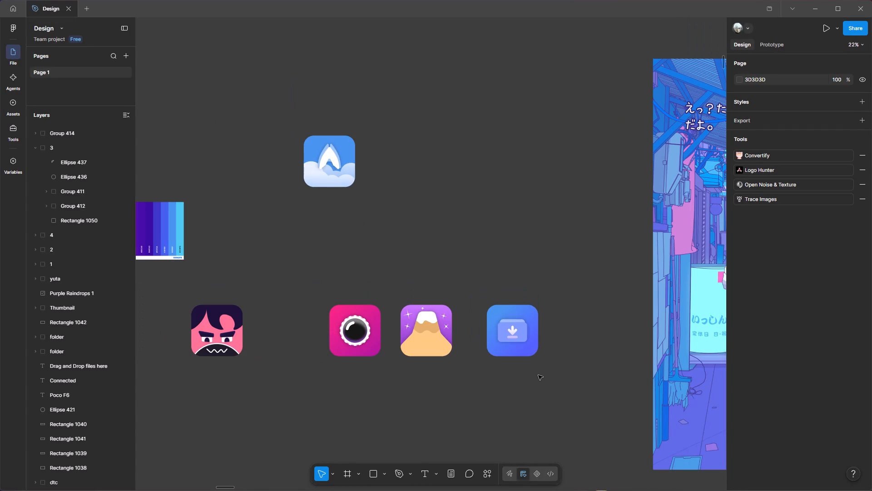
ctrl+scroll(491, 395, down, 1)
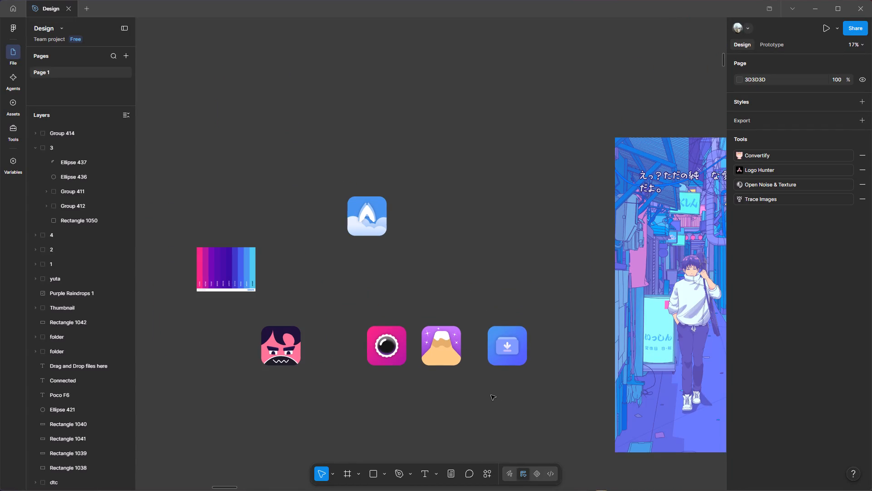
ctrl+scroll(491, 395, up, 1)
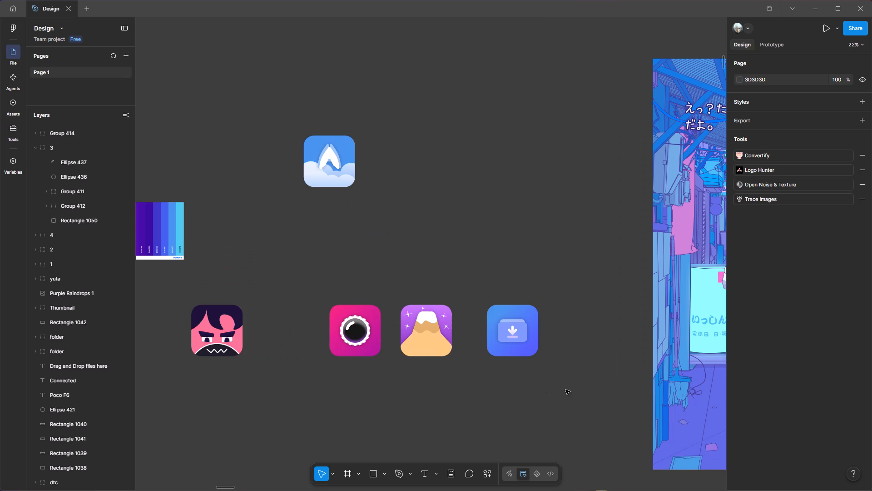
key(space)
key(space)
key(space)
key(space)
key(space)
key(space)
key(space)
key(space)
key(space)
key(space)
key(space)
drag(569, 389, 498, 388)
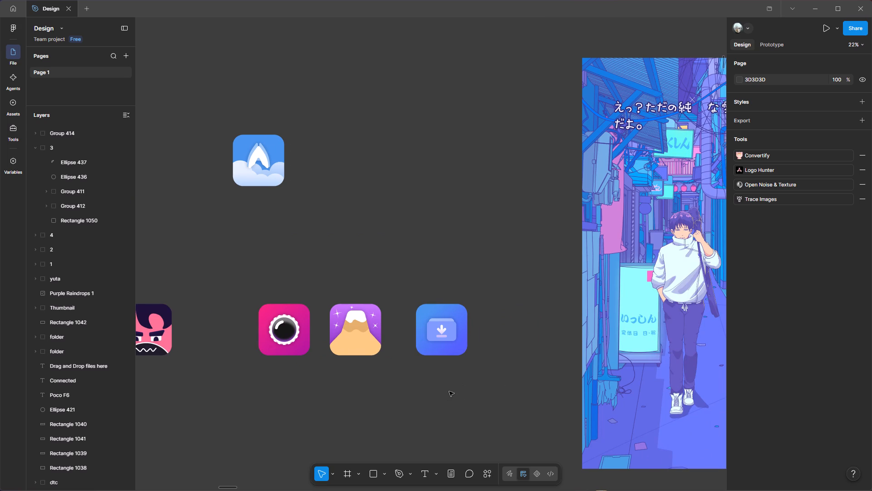
key(space)
key(space)
key(space)
key(space)
key(space)
key(space)
key(space)
key(space)
key(space)
key(space)
key(space)
key(space)
key(space)
key(space)
key(space)
key(space)
key(space)
key(space)
key(space)
key(space)
drag(483, 372, 471, 404)
key(space)
key(space)
key(space)
key(space)
key(space)
key(space)
key(space)
key(space)
key(space)
key(space)
key(space)
key(space)
key(space)
key(space)
key(space)
key(space)
key(space)
key(space)
key(space)
key(space)
drag(432, 401, 570, 376)
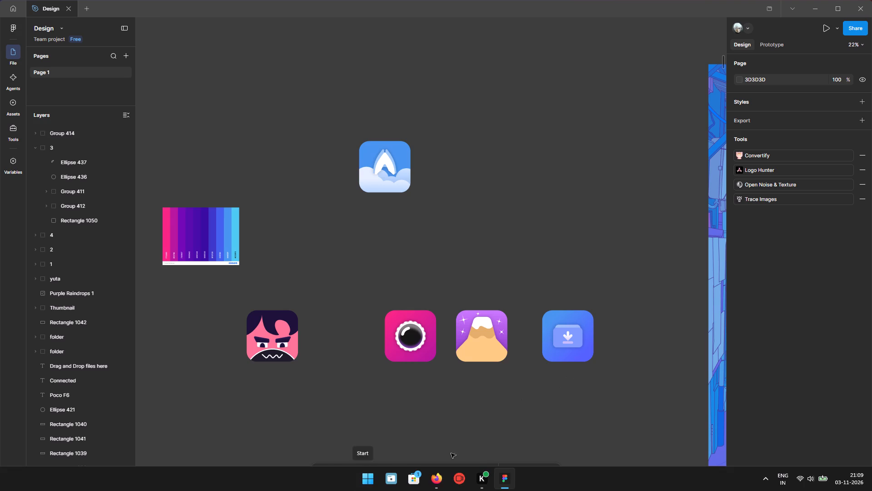